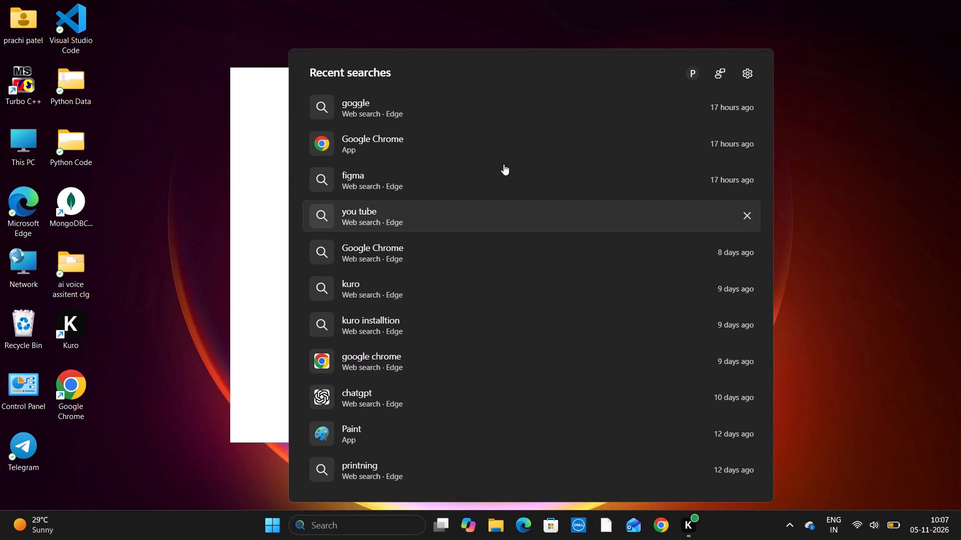
# Reopen the recent web search for figma and open the Figma website from its results.
pyautogui.doubleClick(504, 164)
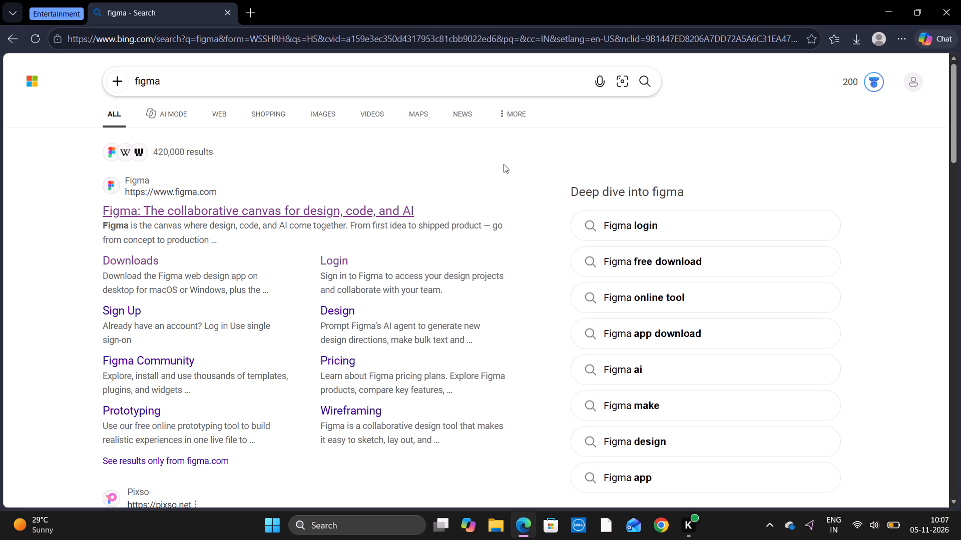
pyautogui.doubleClick(213, 201)
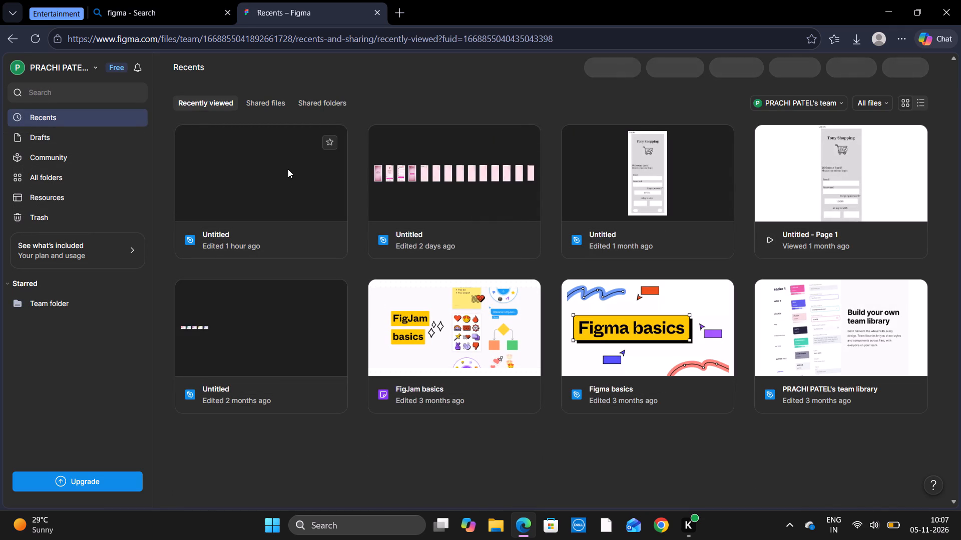
# Open the Untitled design file with the pink beauty salon screens, edited 2 days ago.
pyautogui.doubleClick(500, 207)
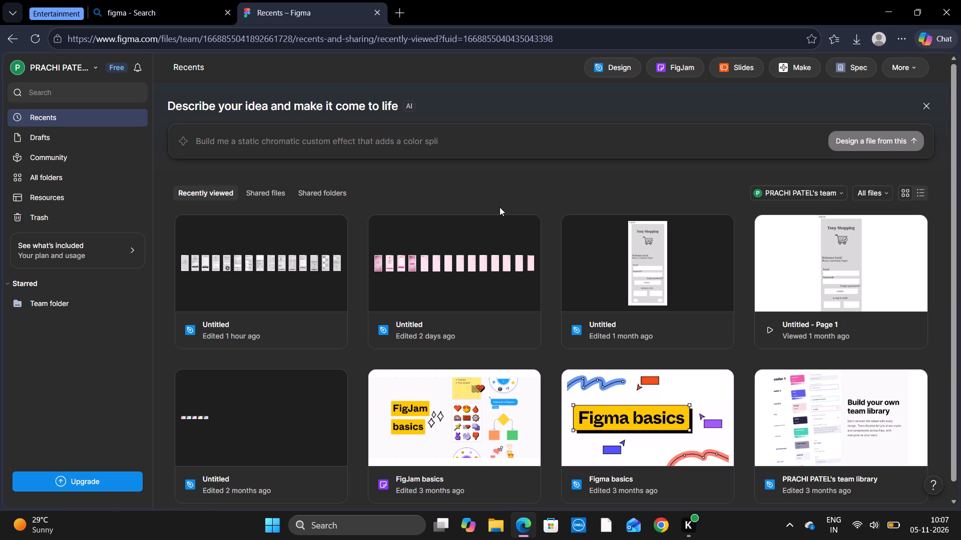
pyautogui.doubleClick(499, 263)
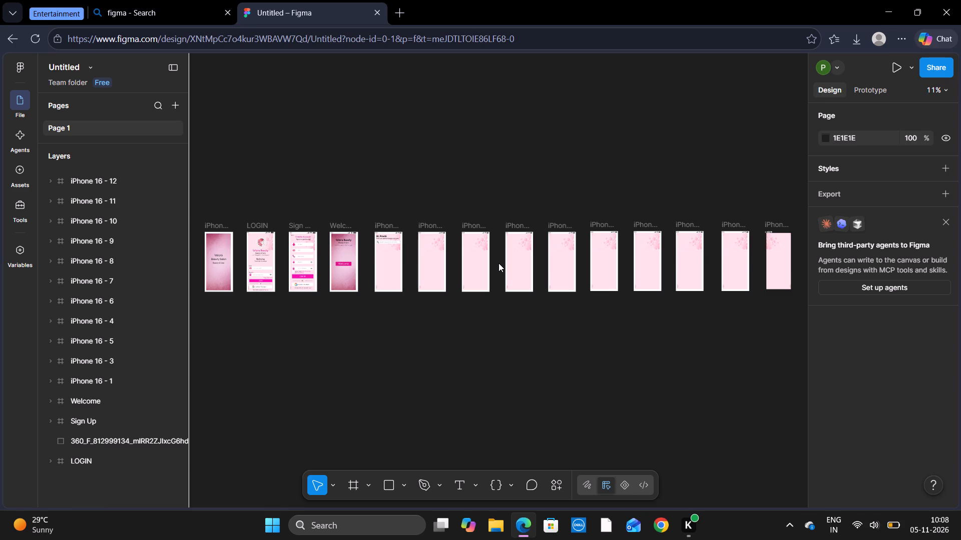
# Draw a rectangle about 324 × 128 below the search bar on the iPhone 16 - 3 frame.
pyautogui.scroll(1, 499, 263)
pyautogui.hscroll(-1, 499, 263)
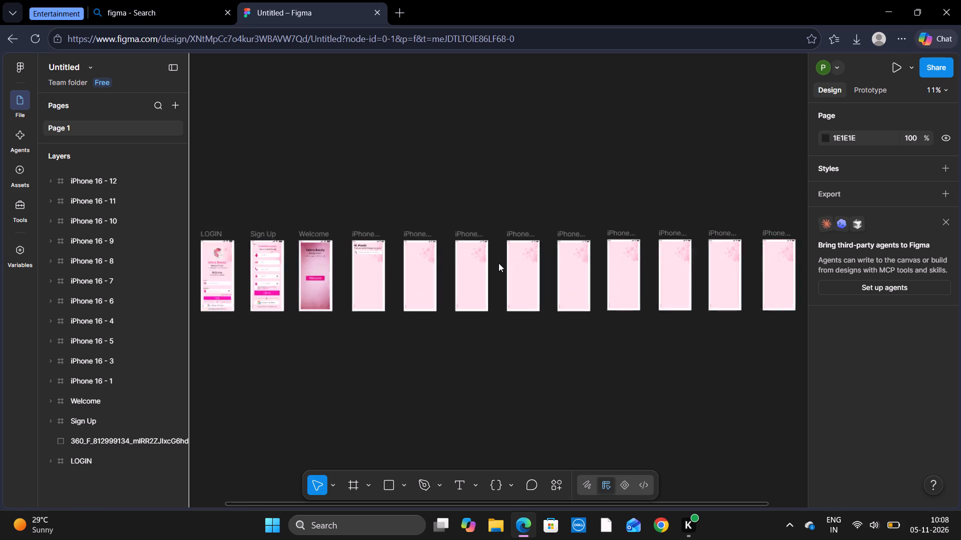
pyautogui.hscroll(2, 499, 263)
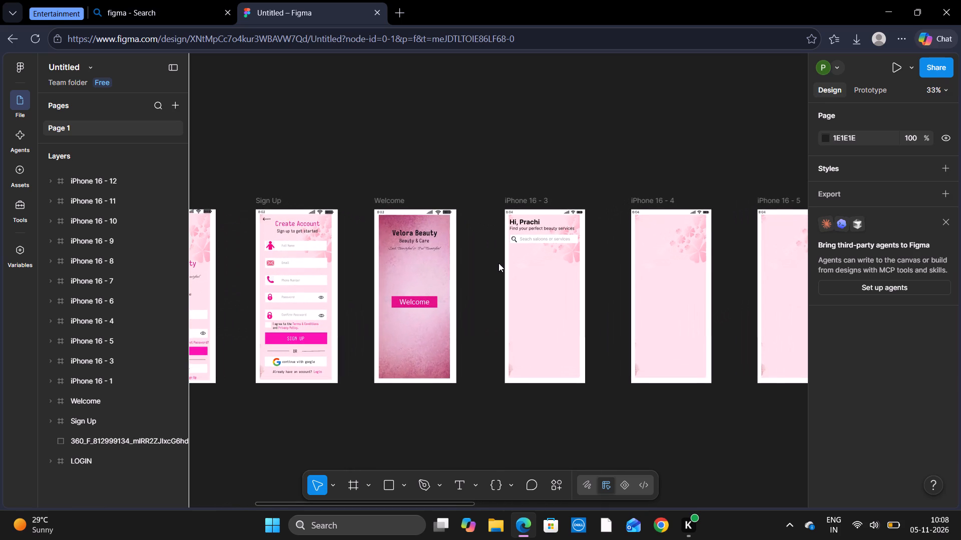
pyautogui.hscroll(3, 499, 263)
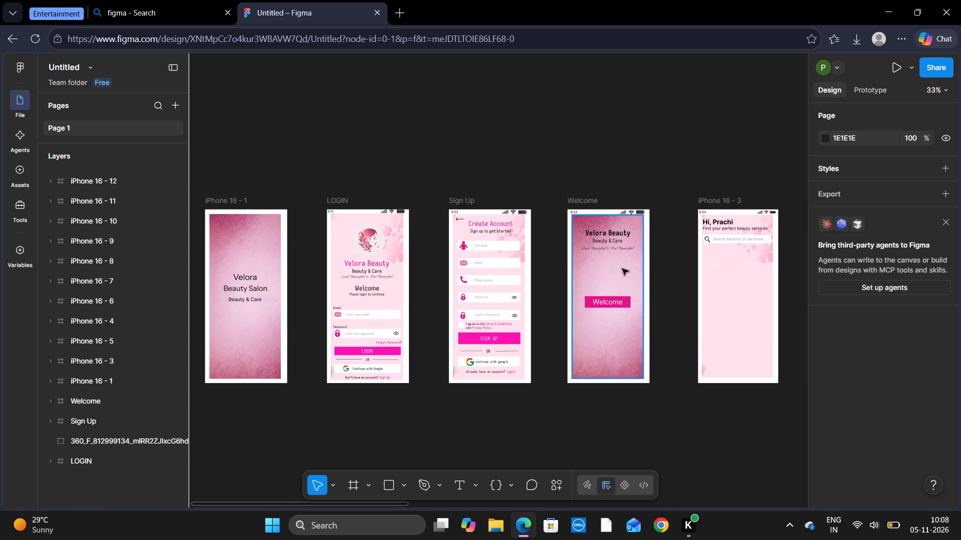
pyautogui.hscroll(-2, 686, 272)
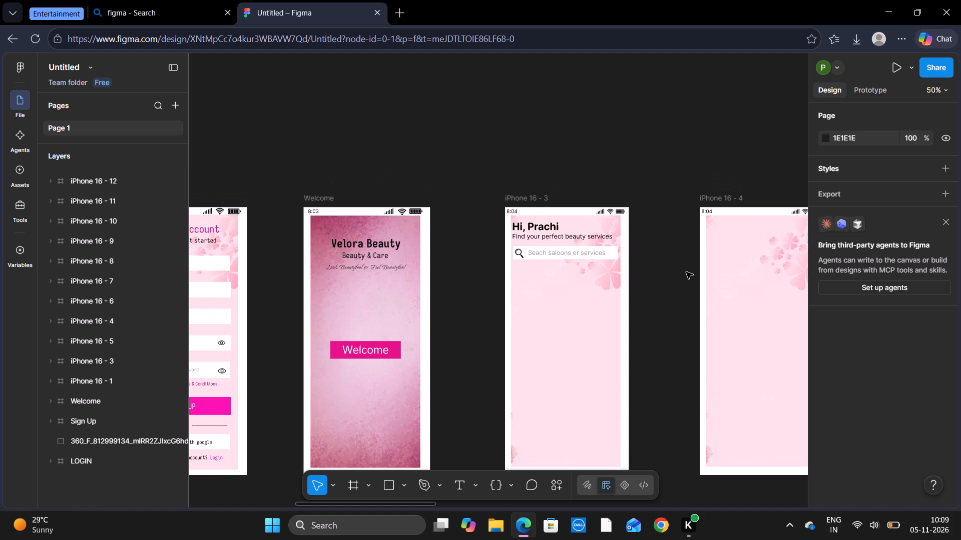
pyautogui.scroll(-1, 686, 272)
pyautogui.hscroll(-1, 686, 272)
pyautogui.scroll(-2, 686, 272)
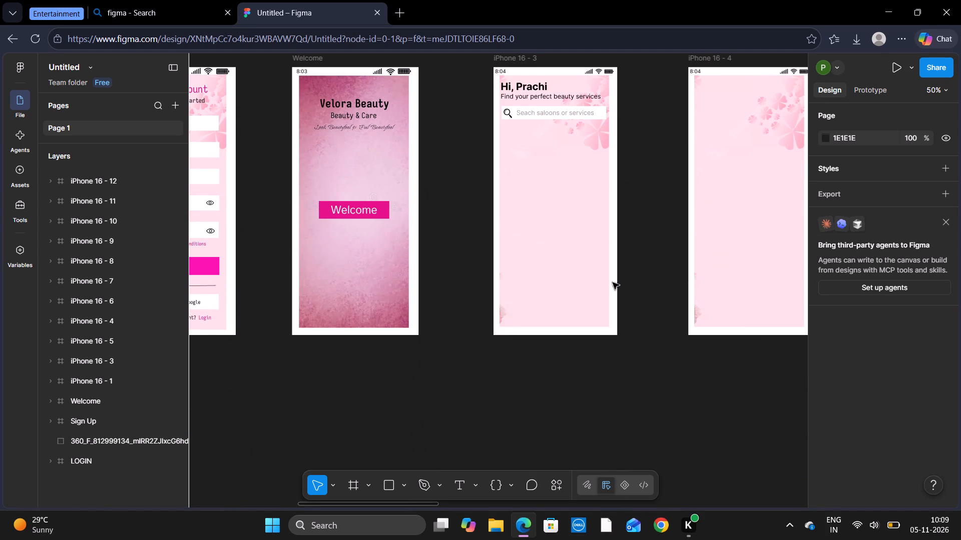
pyautogui.scroll(1, 606, 276)
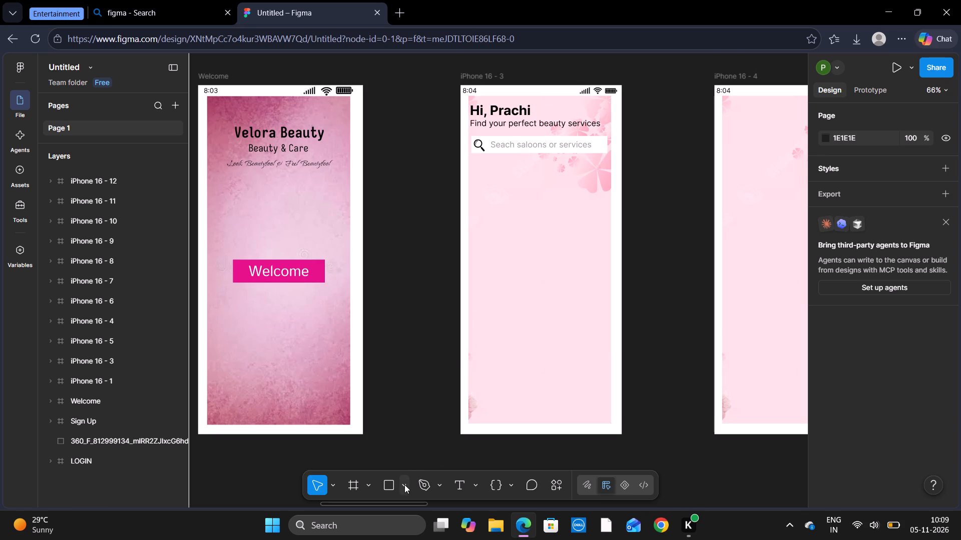
pyautogui.click(390, 480)
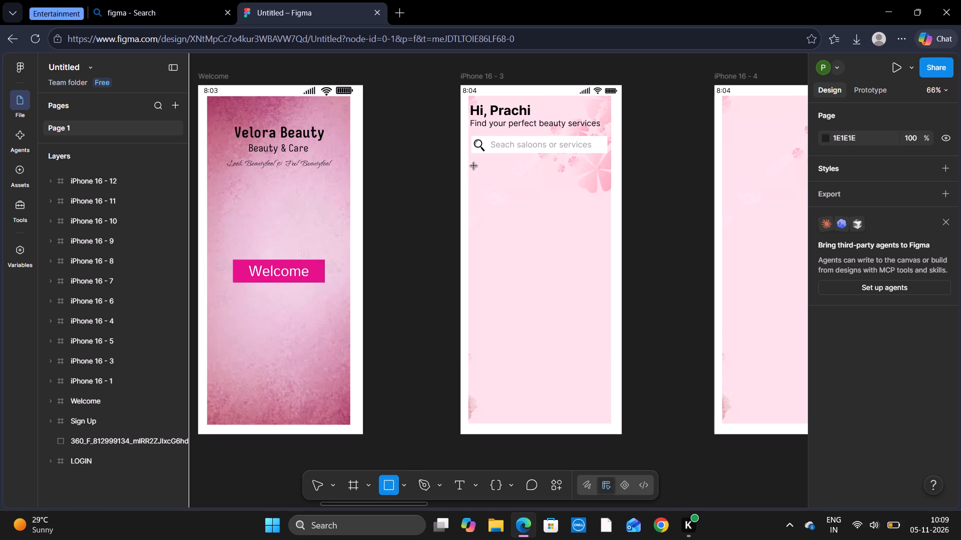
pyautogui.moveTo(474, 165); pyautogui.dragTo(596, 221)
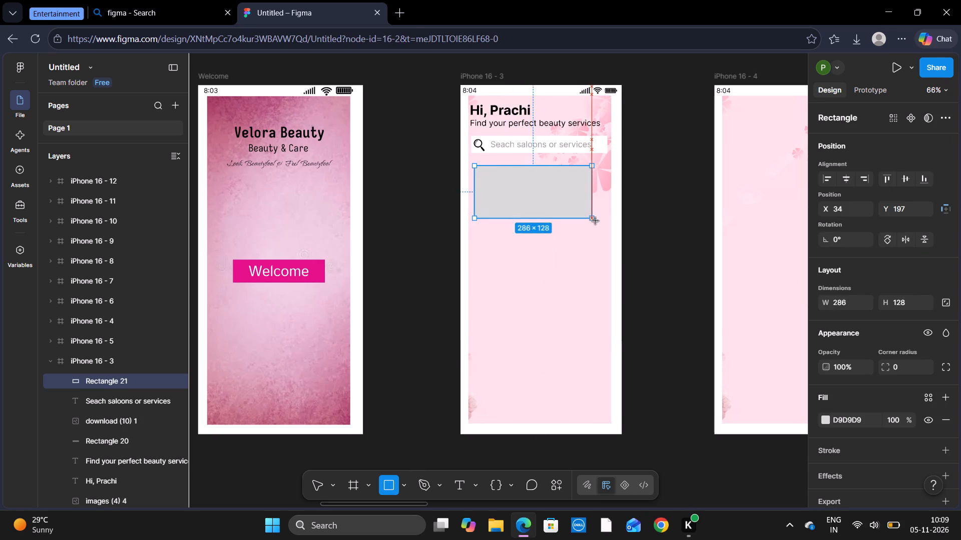
pyautogui.moveTo(596, 221); pyautogui.dragTo(606, 218)
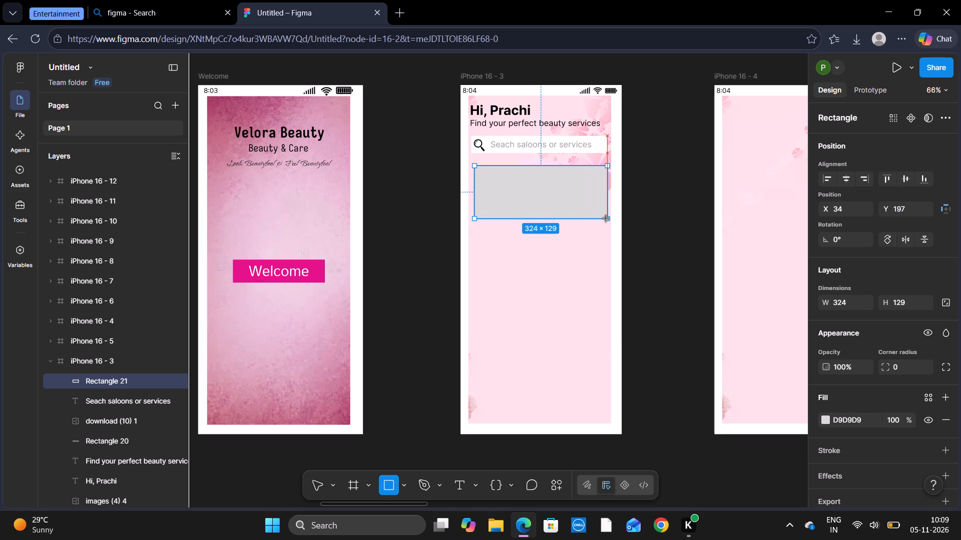
pyautogui.moveTo(606, 218); pyautogui.dragTo(606, 218)
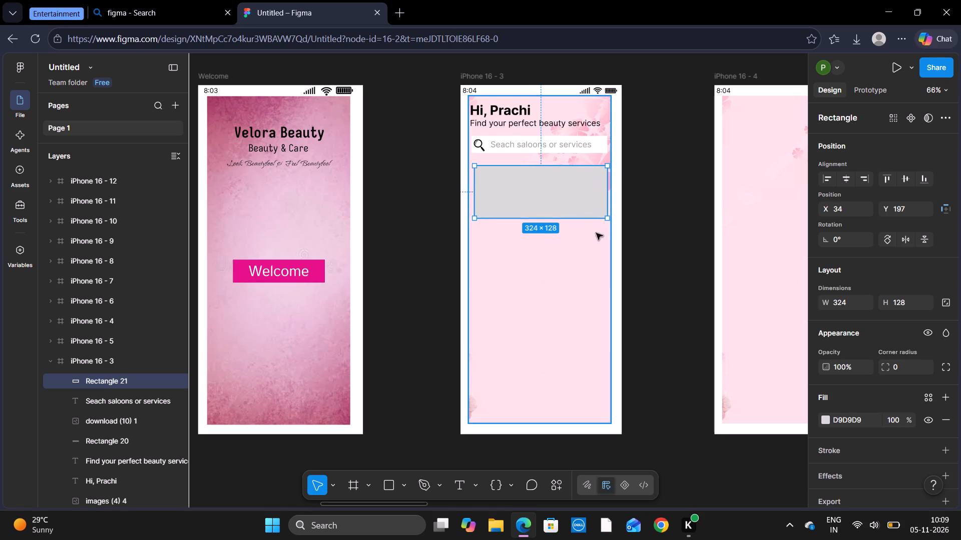
# Fill the new rectangle below the search bar with the pink gradient image file images (12).
pyautogui.click(406, 482)
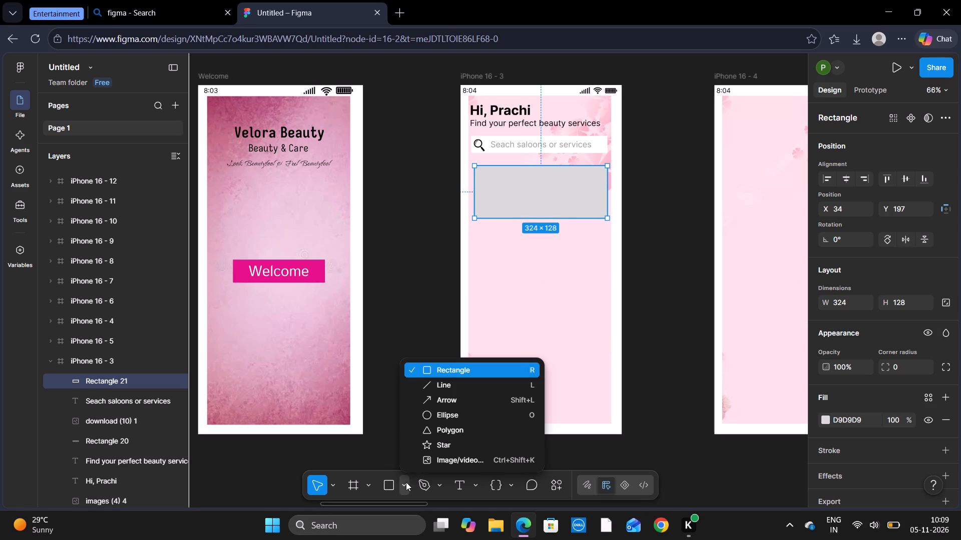
pyautogui.click(456, 464)
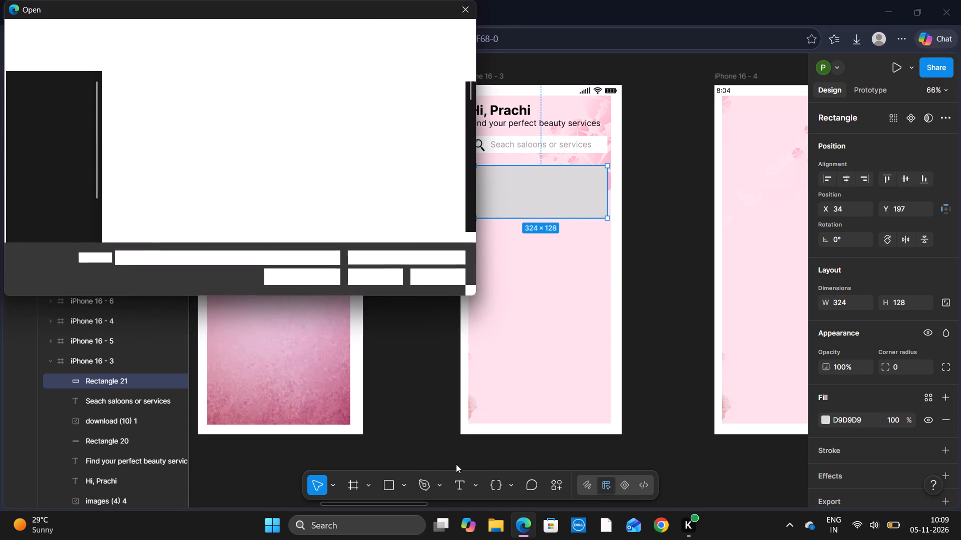
pyautogui.scroll(-2, 334, 202)
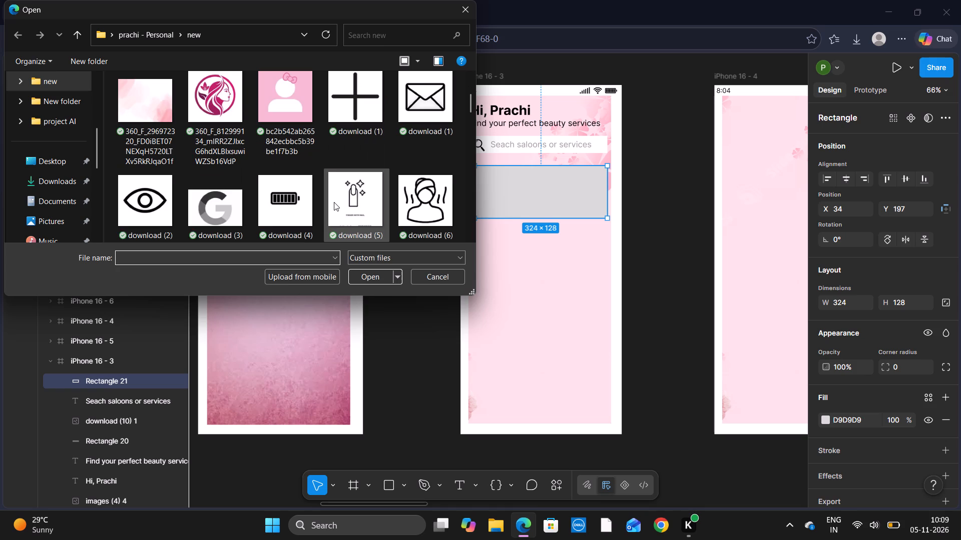
pyautogui.scroll(-2, 334, 202)
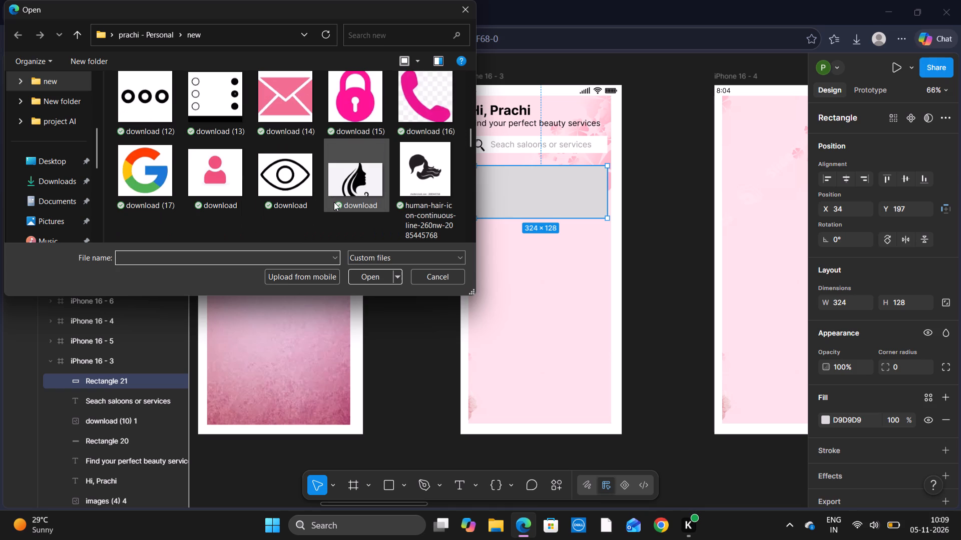
pyautogui.scroll(-2, 334, 202)
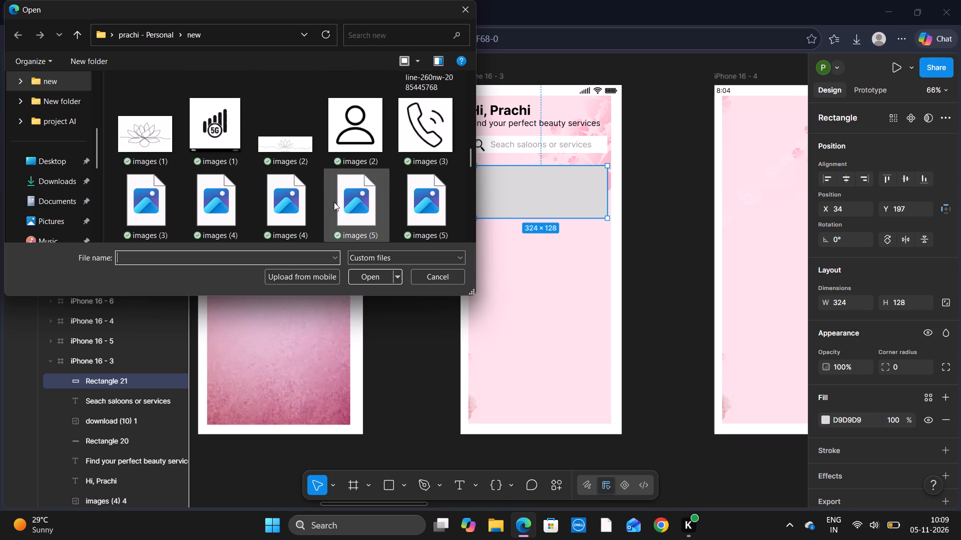
pyautogui.scroll(-1, 334, 202)
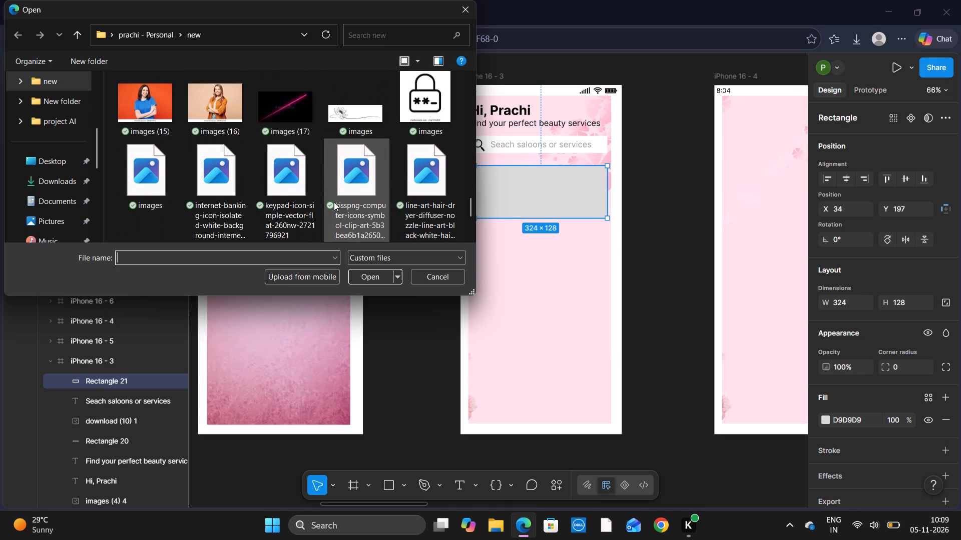
pyautogui.scroll(-1, 334, 202)
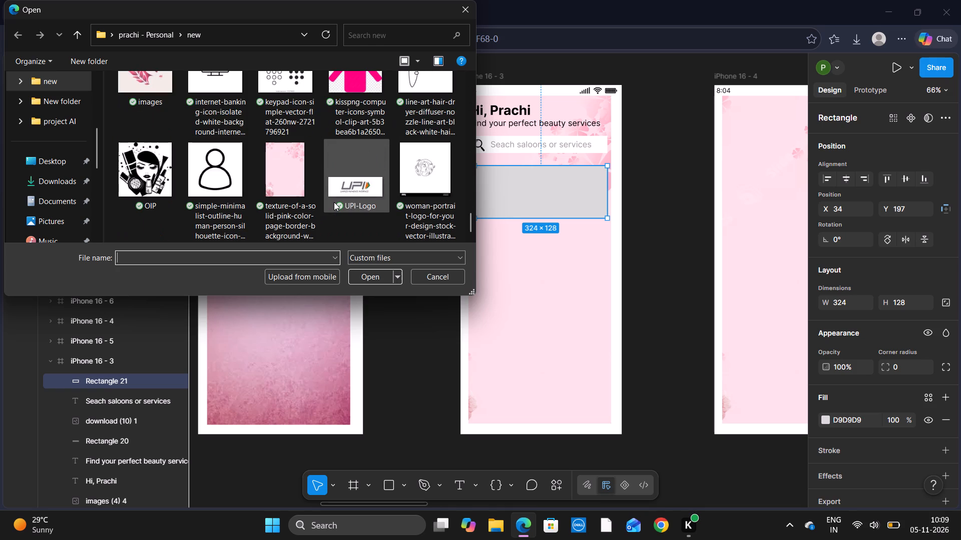
pyautogui.scroll(-4, 334, 202)
pyautogui.scroll(-4, 276, 182)
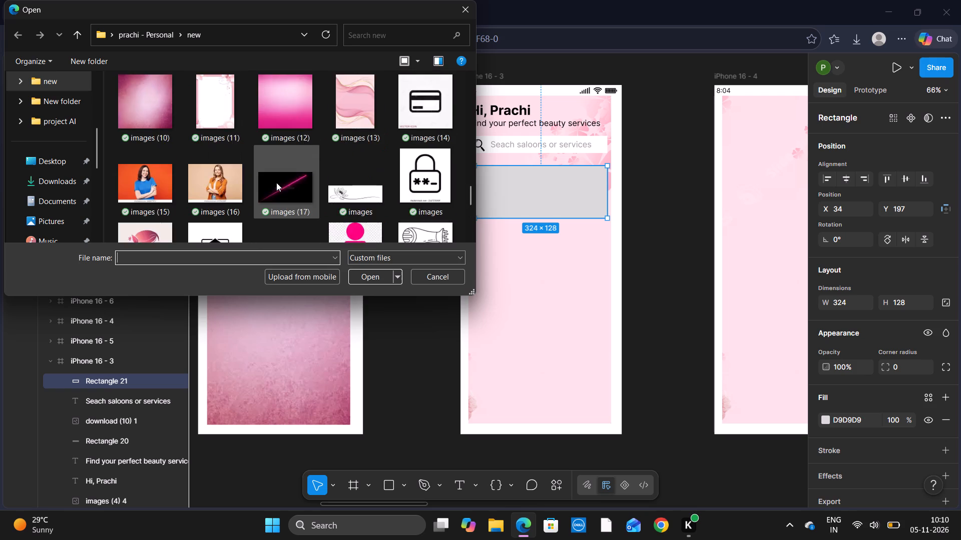
pyautogui.scroll(1, 276, 182)
pyautogui.scroll(-1, 276, 182)
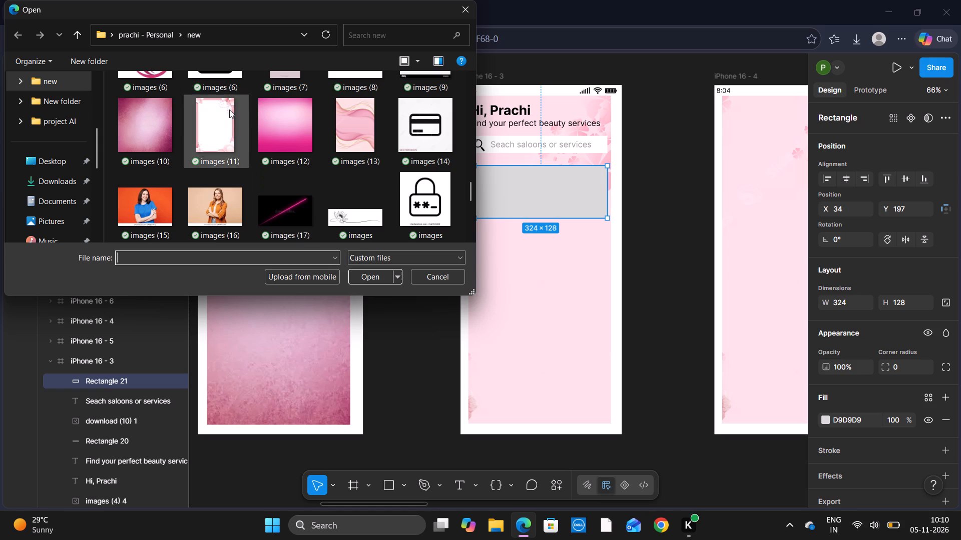
pyautogui.scroll(1, 257, 163)
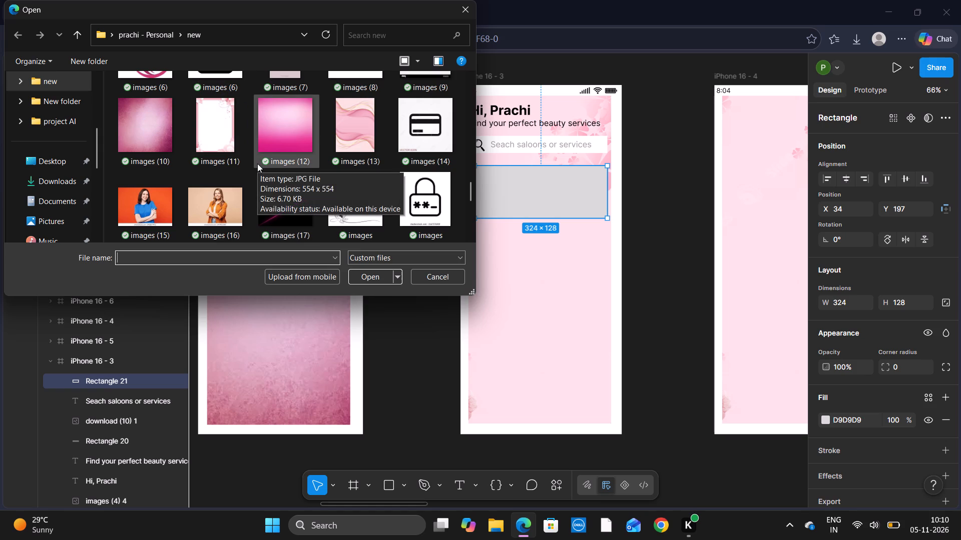
pyautogui.doubleClick(287, 128)
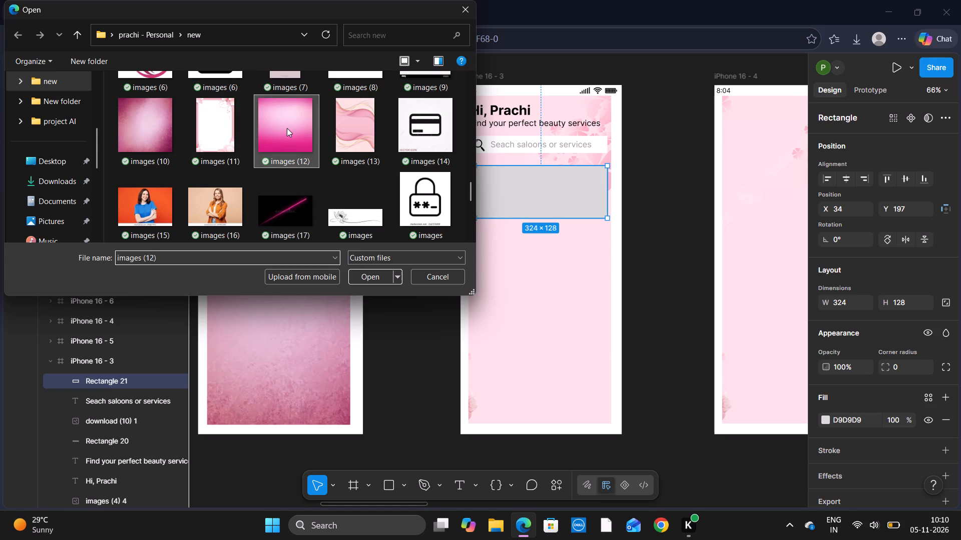
pyautogui.click(546, 188)
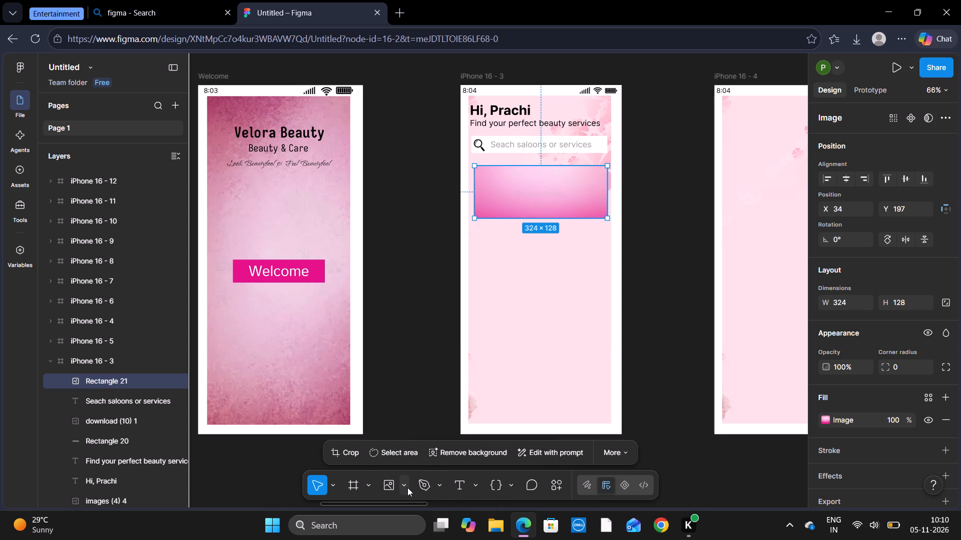
pyautogui.click(665, 325)
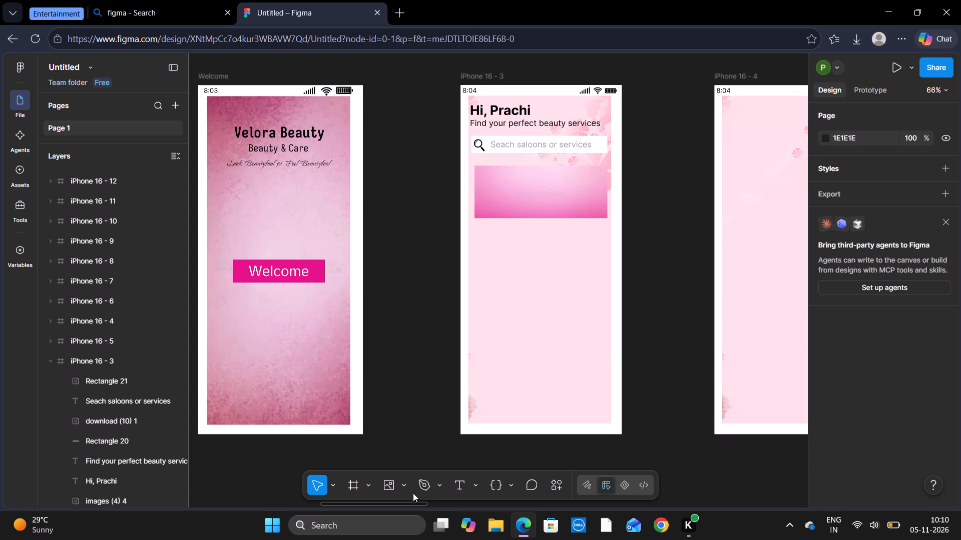
# Place the image file named images, the pink woman's-face logo with leaves, at the right edge of the iPhone 16 - 3 frame.
pyautogui.click(400, 484)
pyautogui.click(467, 460)
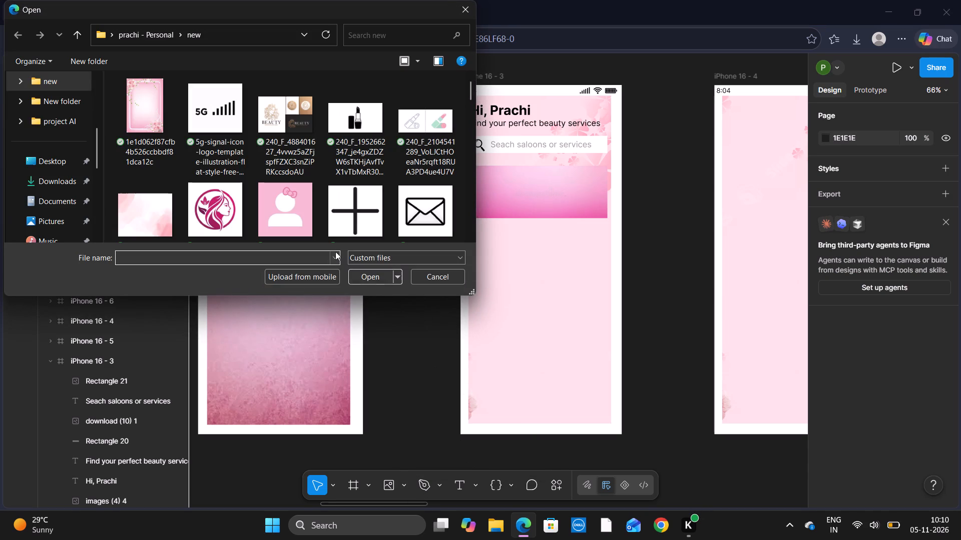
pyautogui.scroll(-2, 339, 194)
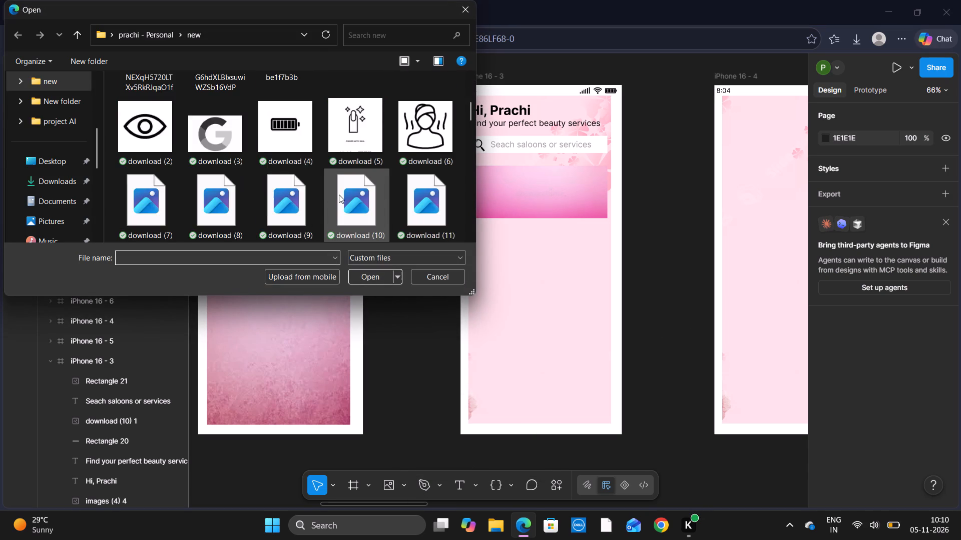
pyautogui.scroll(-4, 339, 194)
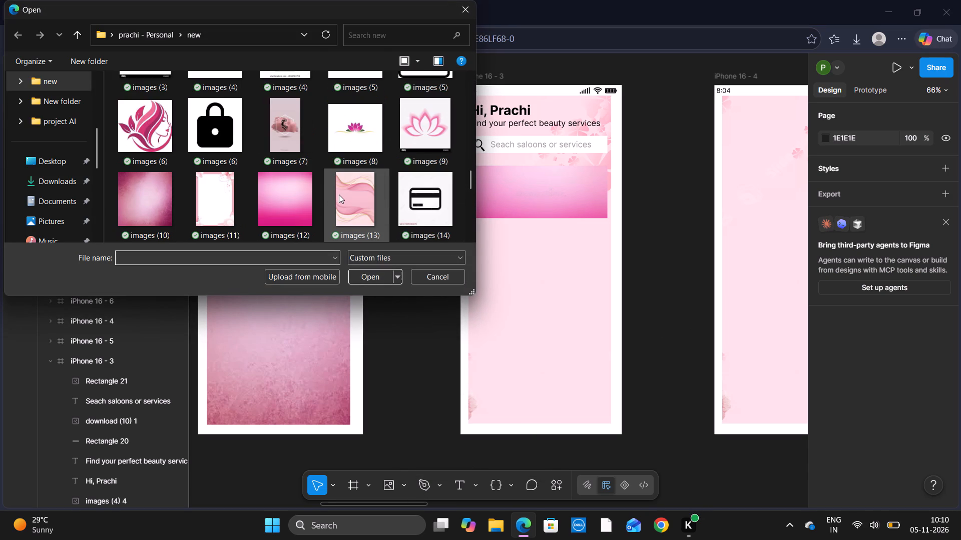
pyautogui.scroll(-1, 339, 194)
pyautogui.scroll(1, 339, 194)
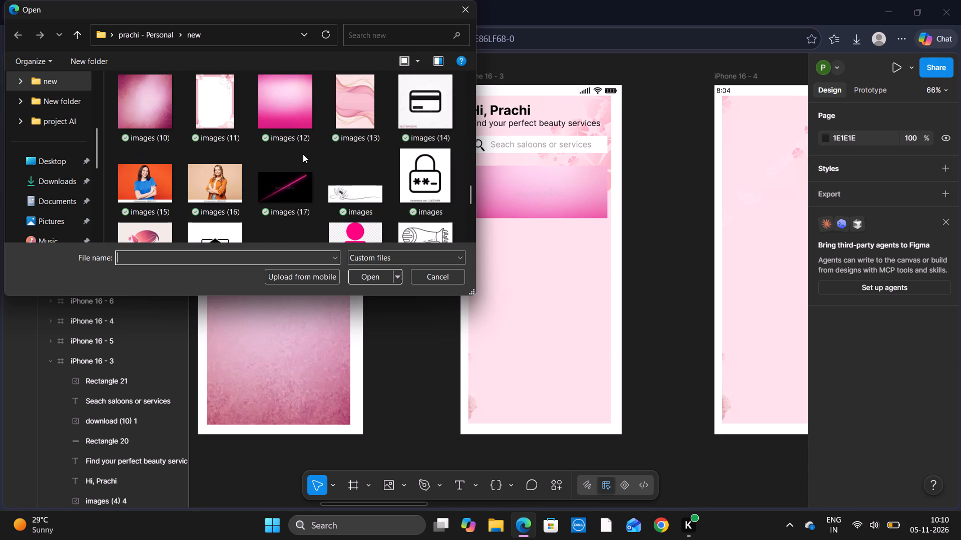
pyautogui.scroll(-2, 303, 154)
pyautogui.scroll(1, 303, 164)
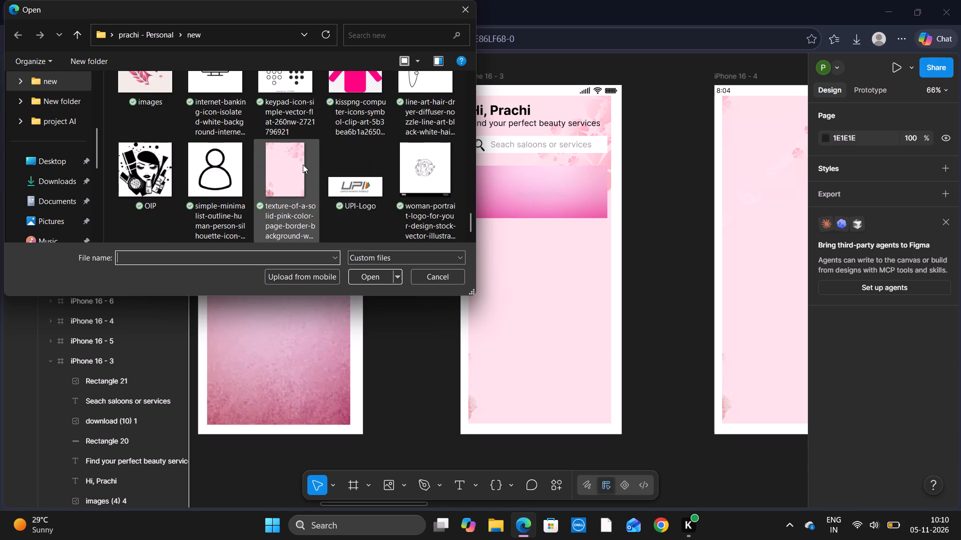
pyautogui.scroll(1, 303, 164)
pyautogui.doubleClick(159, 96)
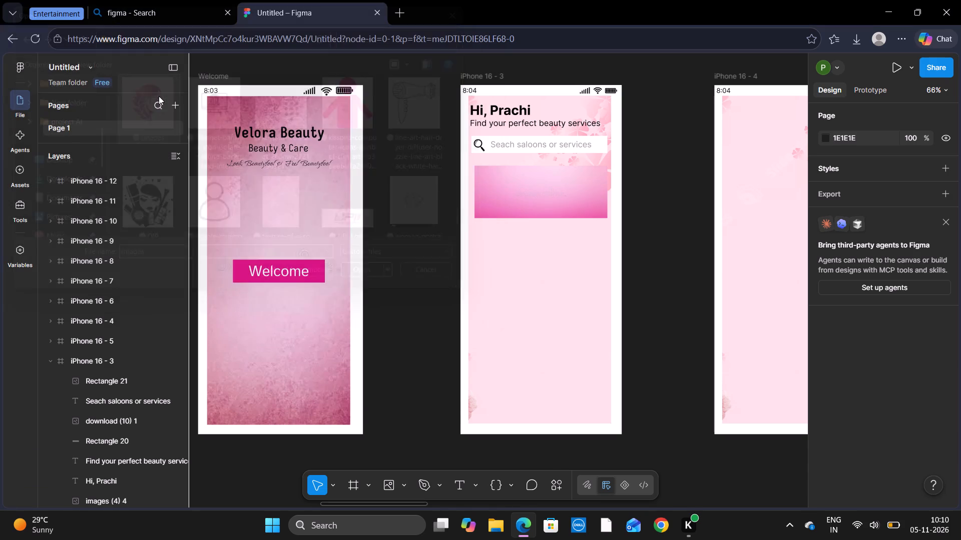
pyautogui.click(641, 209)
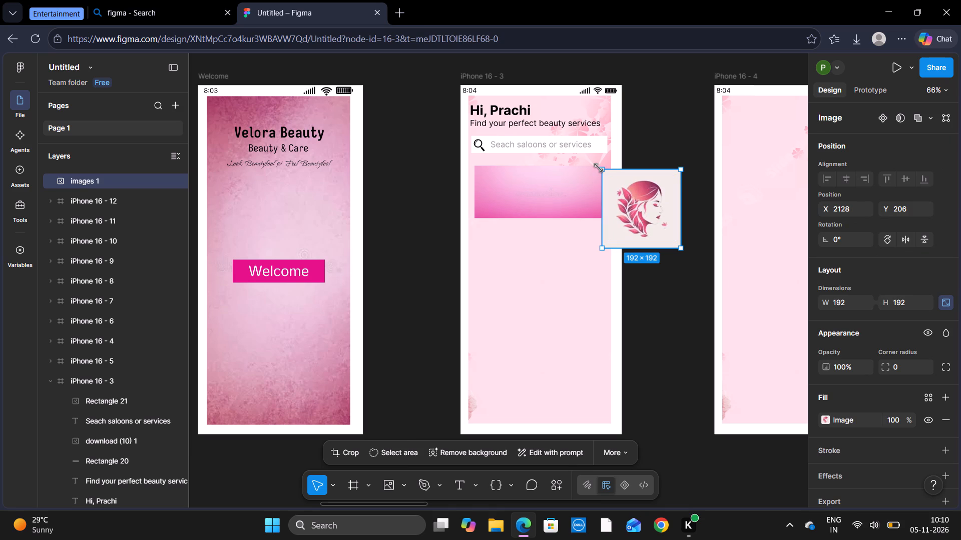
# Resize the woman's-face image to about 130 × 130 and position it over the right end of the pink banner.
pyautogui.moveTo(599, 167); pyautogui.dragTo(643, 205)
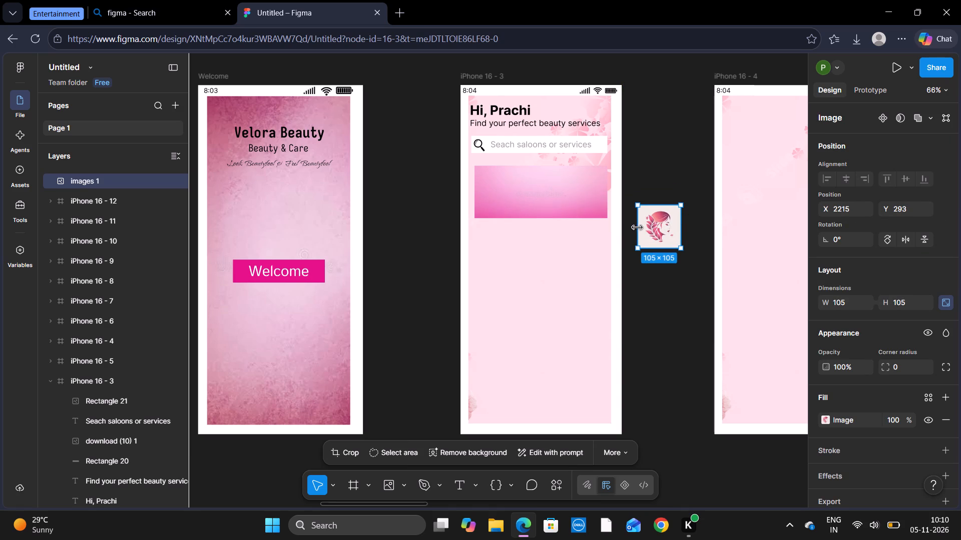
pyautogui.moveTo(653, 225); pyautogui.dragTo(578, 191)
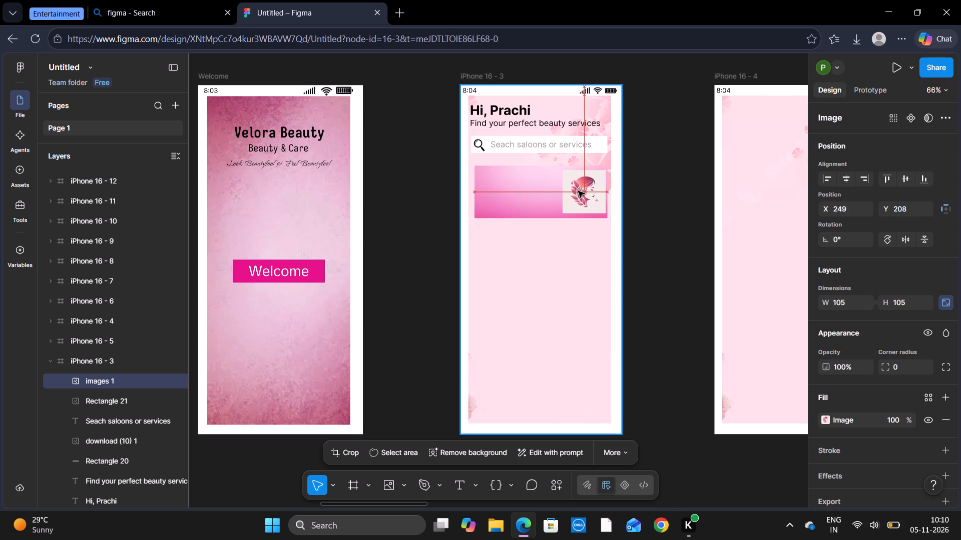
pyautogui.moveTo(578, 191); pyautogui.dragTo(577, 190)
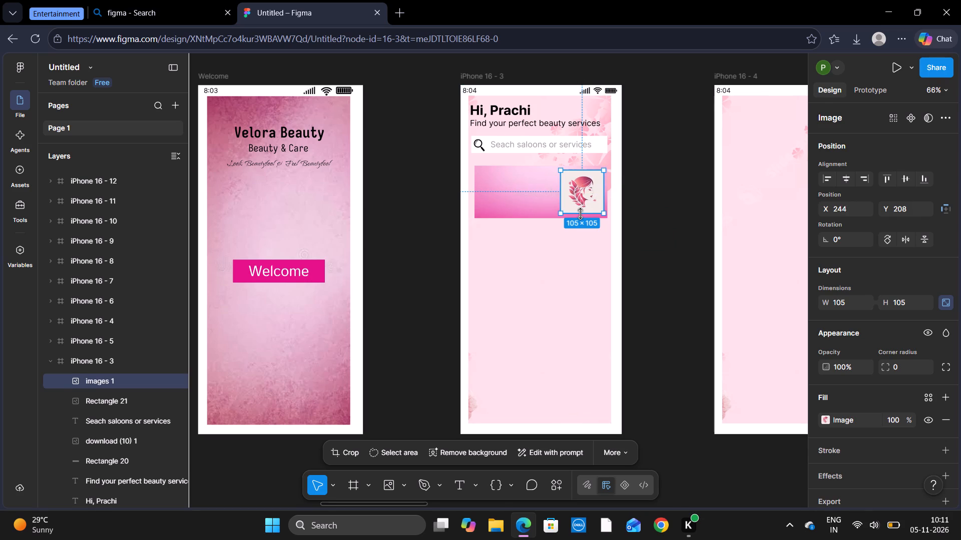
pyautogui.moveTo(580, 213); pyautogui.dragTo(581, 214)
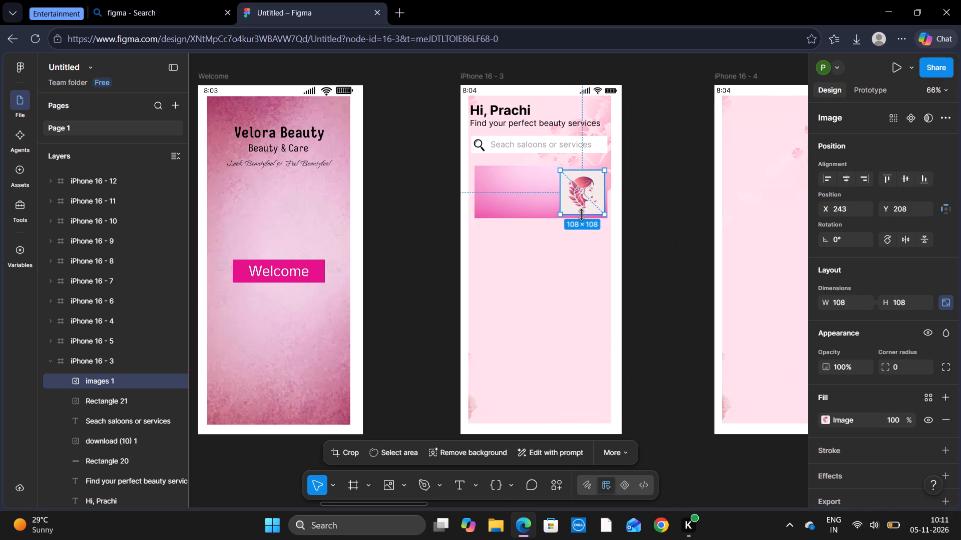
pyautogui.moveTo(581, 214); pyautogui.dragTo(581, 218)
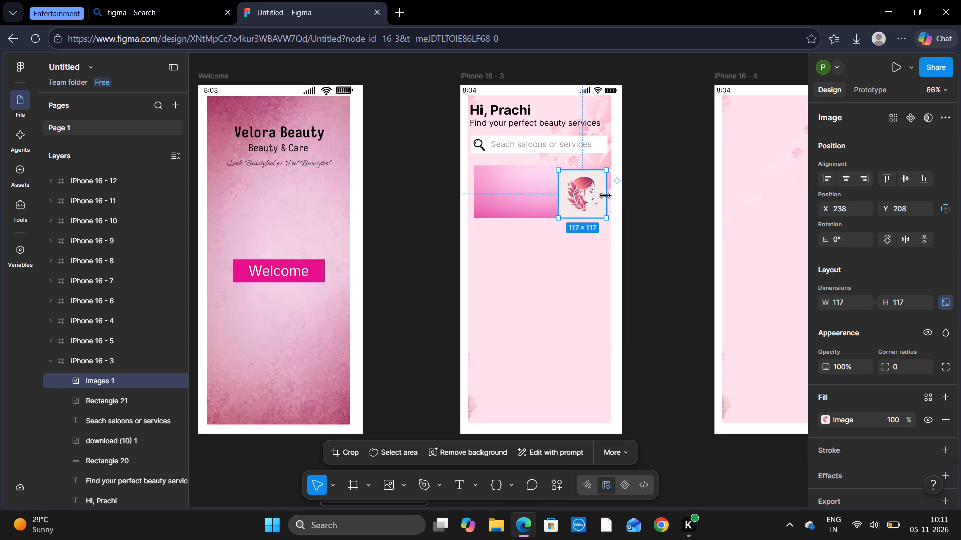
pyautogui.click(605, 196)
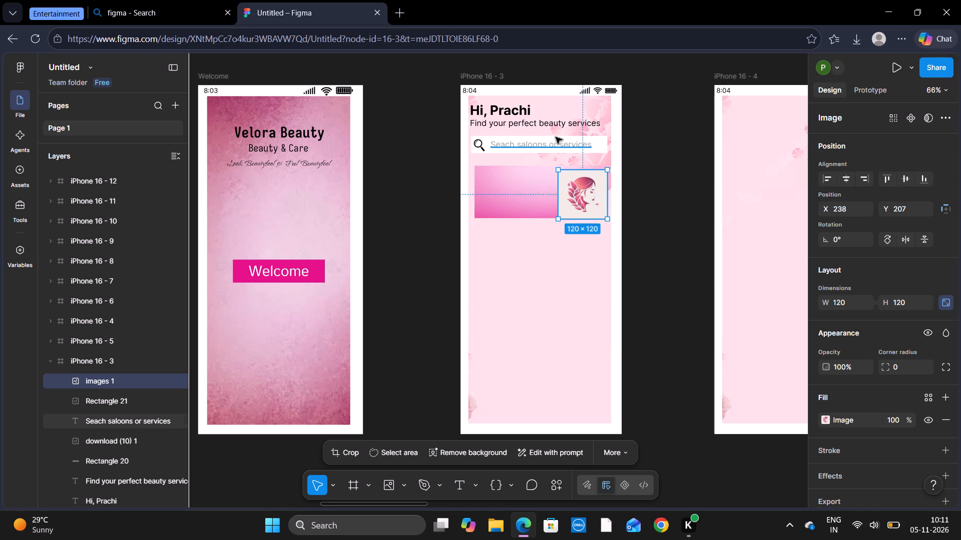
pyautogui.click(575, 170)
pyautogui.click(575, 166)
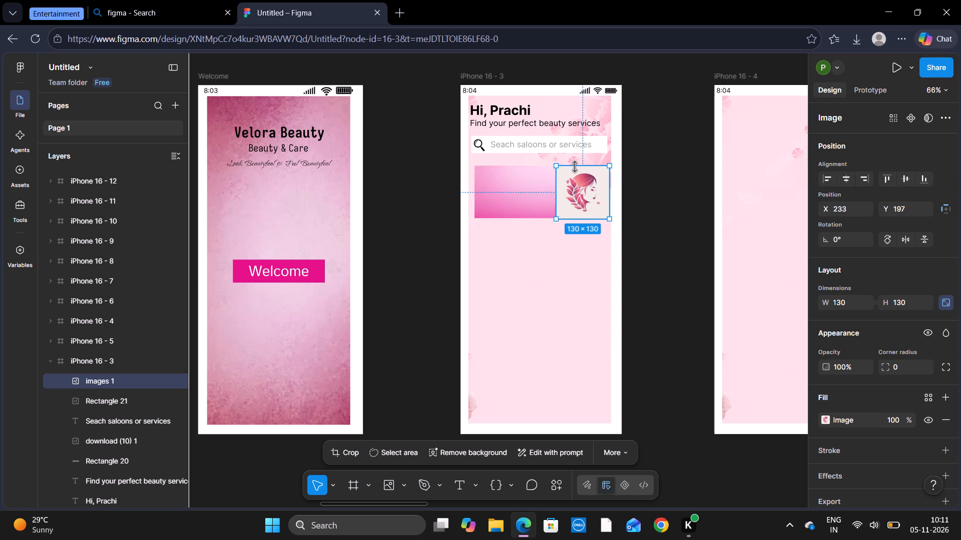
pyautogui.click(653, 208)
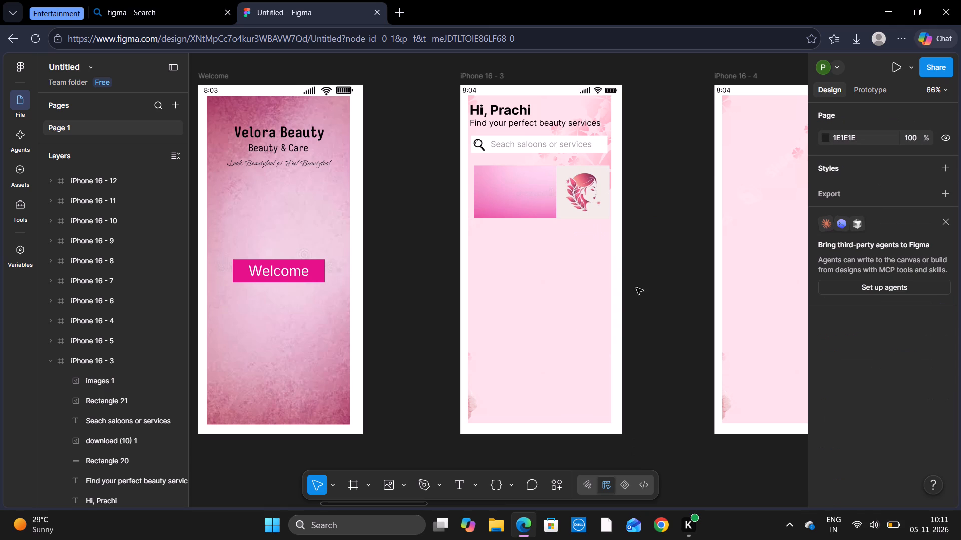
# Add the text "Get 20% Off" in Inter Bold, size 16, near the top left of the pink banner.
pyautogui.click(458, 483)
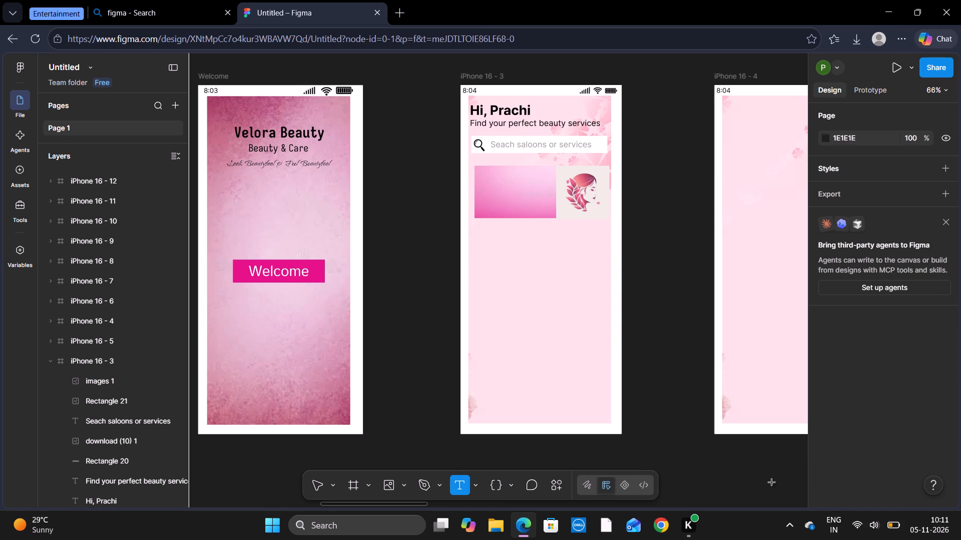
pyautogui.click(483, 170)
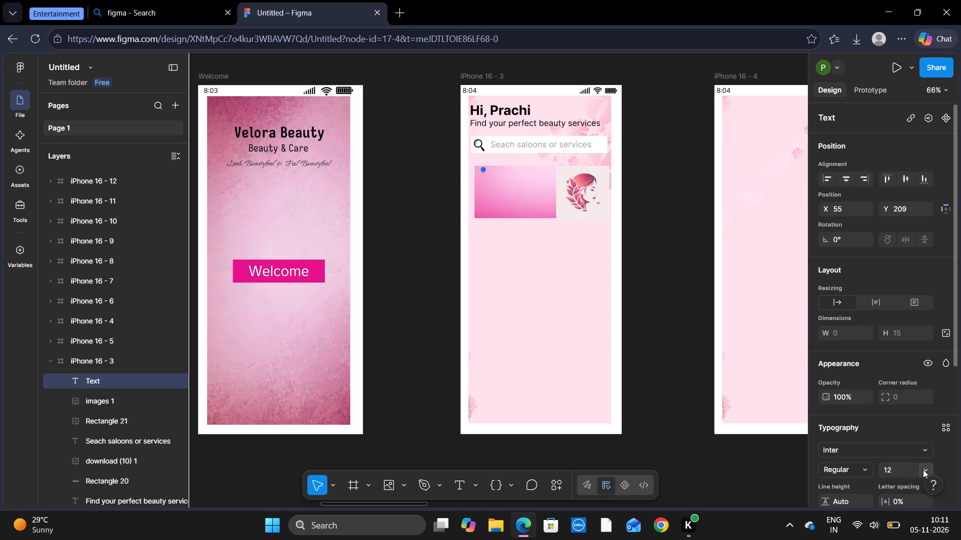
pyautogui.click(923, 469)
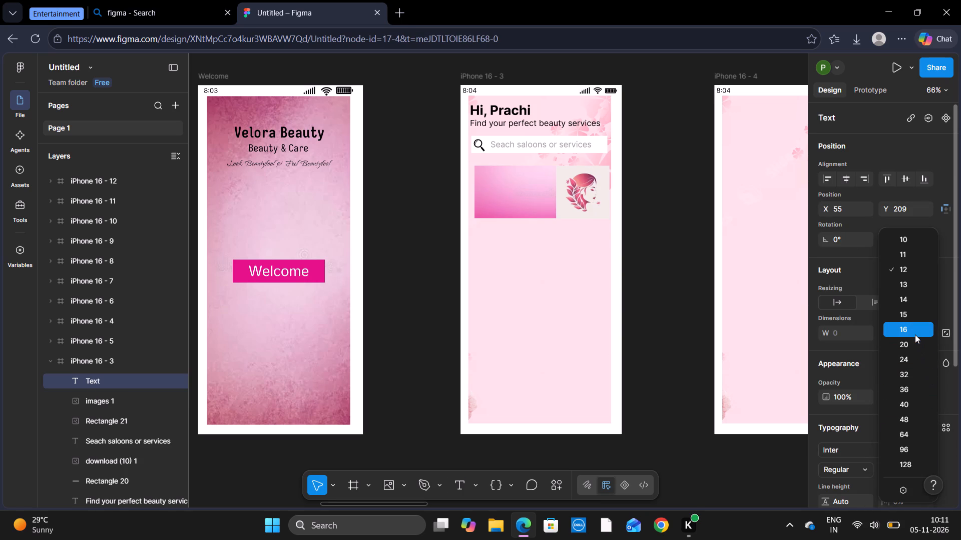
pyautogui.click(915, 334)
pyautogui.click(865, 468)
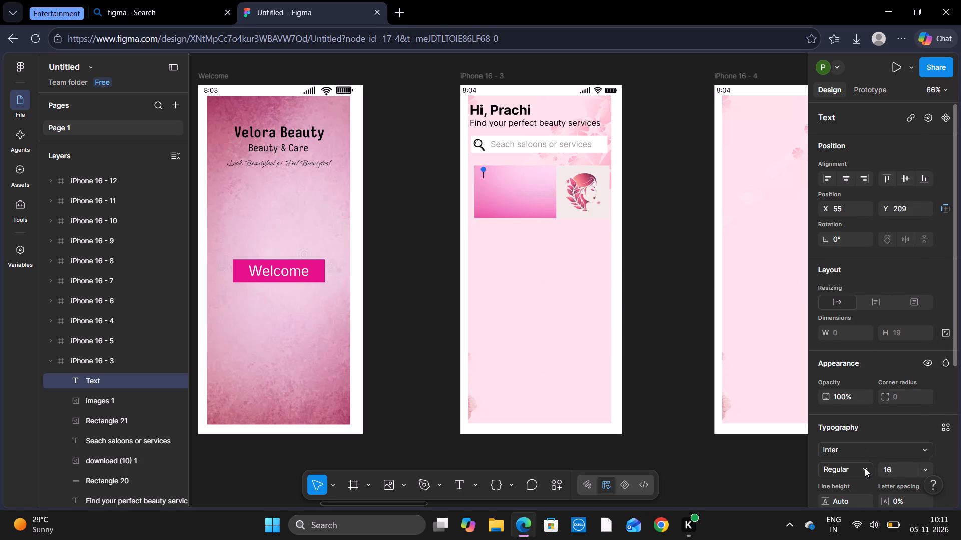
pyautogui.click(859, 230)
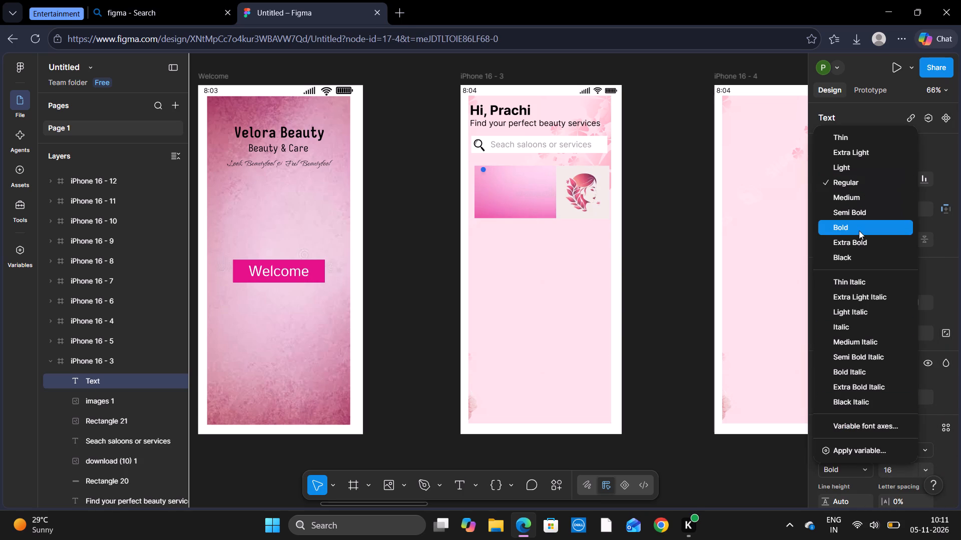
pyautogui.write('Get')
pyautogui.press('space')
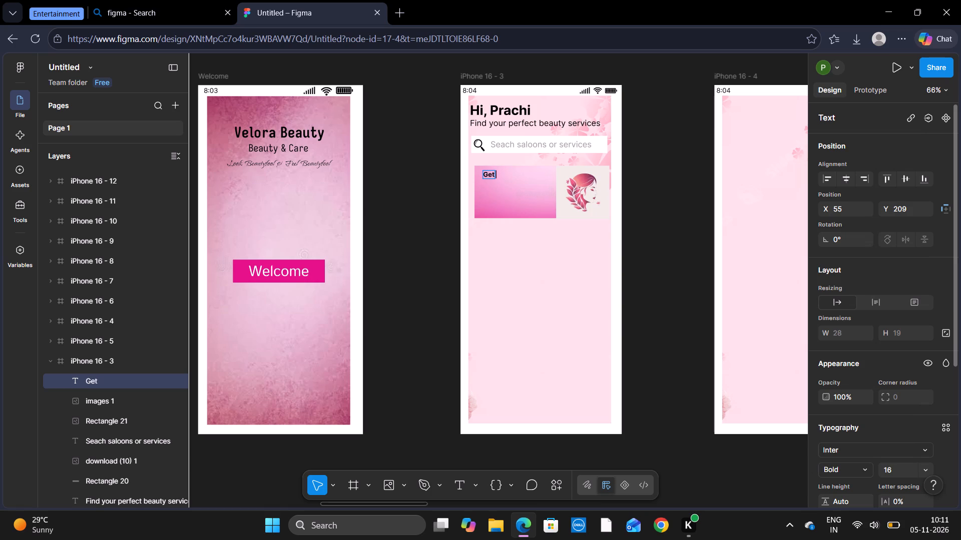
pyautogui.write('20')
pyautogui.hotkey('shift', '%')
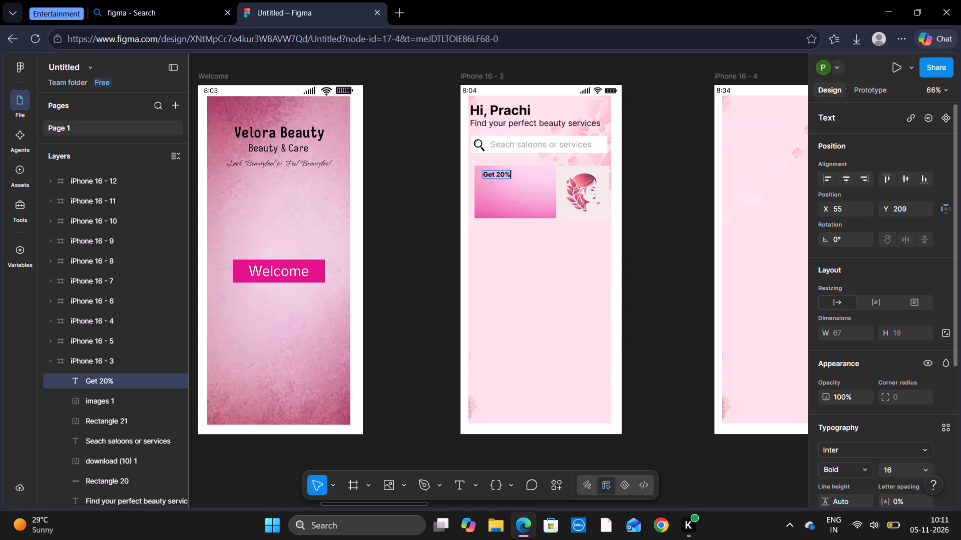
pyautogui.press('BackSpace')
pyautogui.press('BackSpace')
pyautogui.press('BackSpace')
pyautogui.press('BackSpace')
pyautogui.press('space')
pyautogui.write('20')
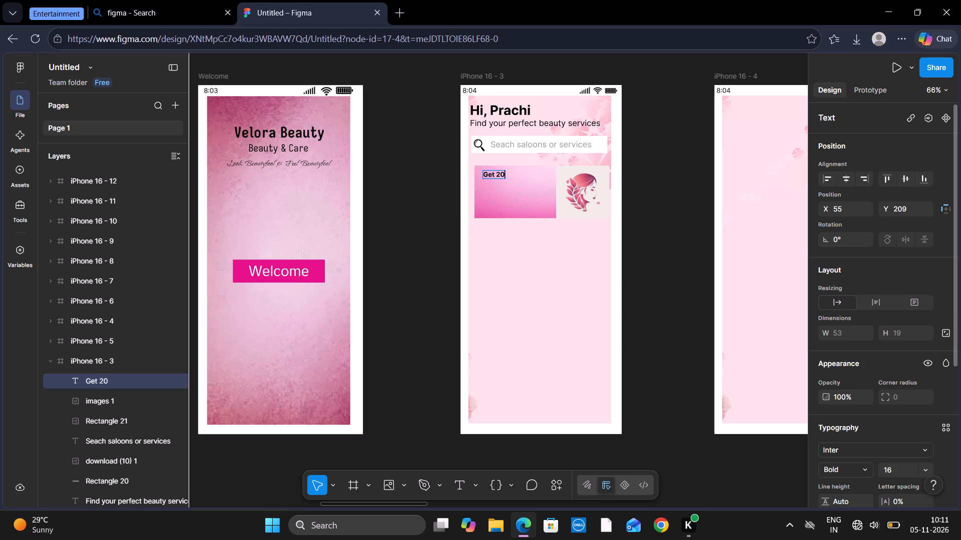
pyautogui.write('%')
pyautogui.press('space')
pyautogui.hotkey('shift', 'o')
pyautogui.write('ff')
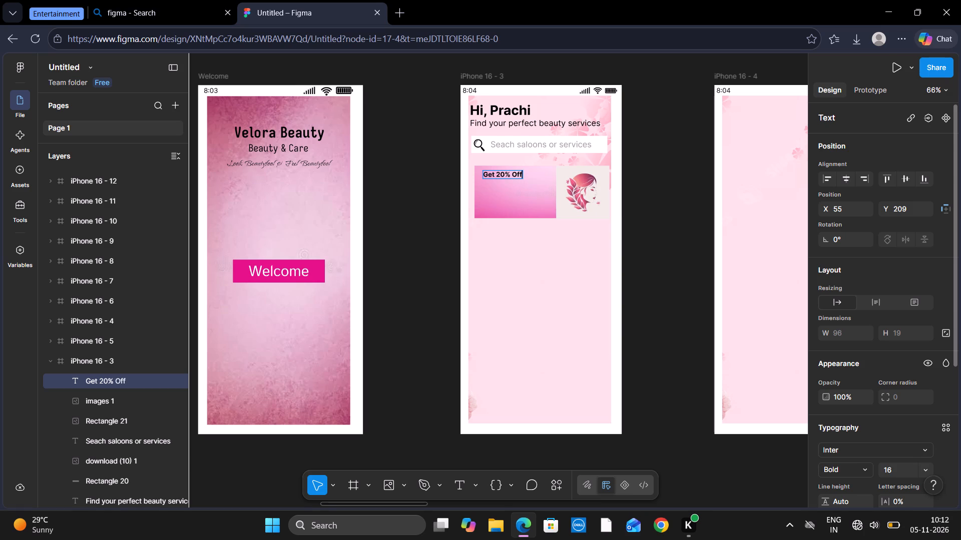
pyautogui.click(530, 179)
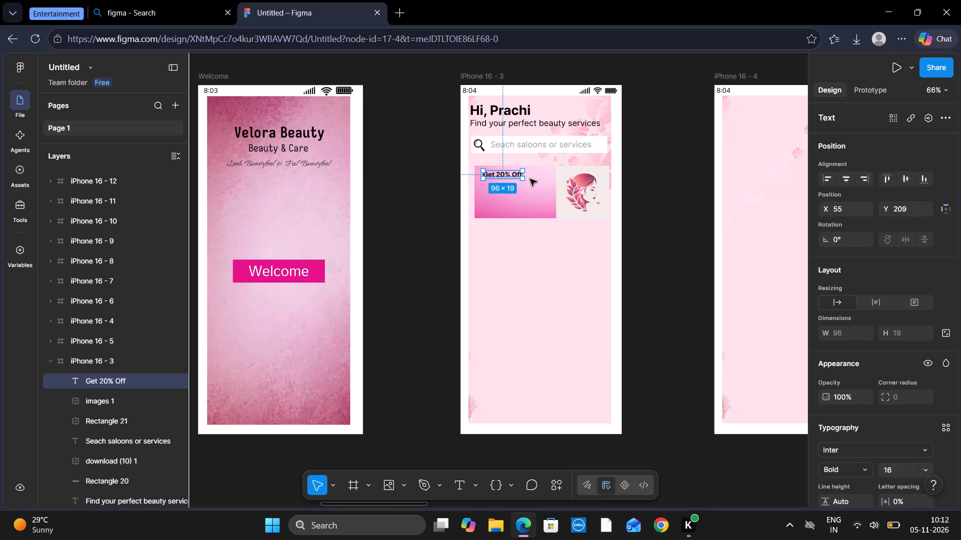
# Move the "Get 20% Off" text slightly left on the banner, to X 47, Y 209.
pyautogui.click(513, 175)
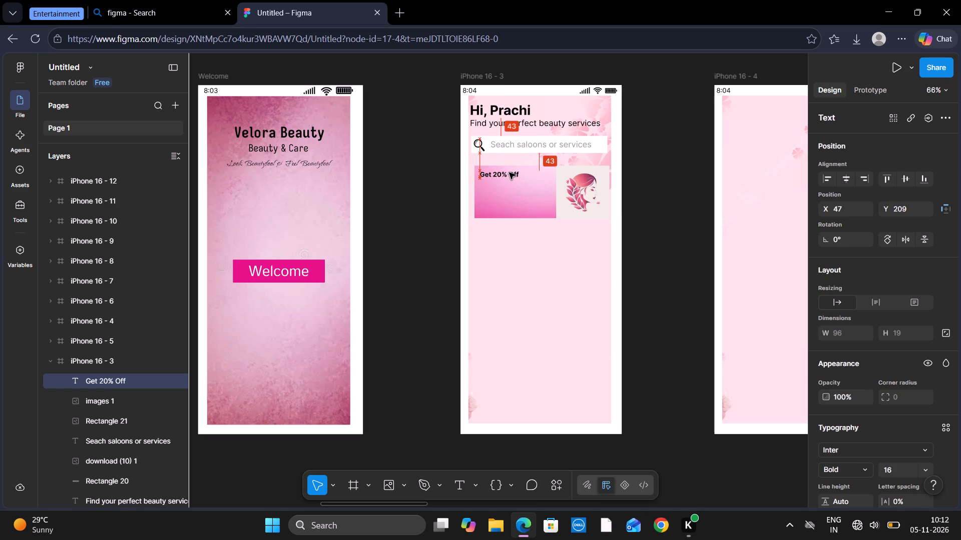
pyautogui.click(666, 184)
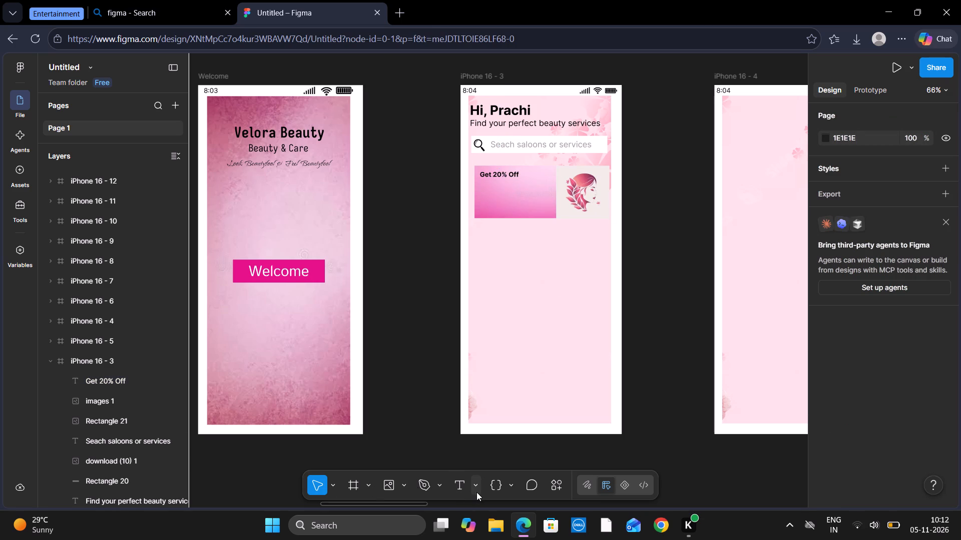
# Set the font size of the "Get 20% Off" text to 20.
pyautogui.doubleClick(516, 174)
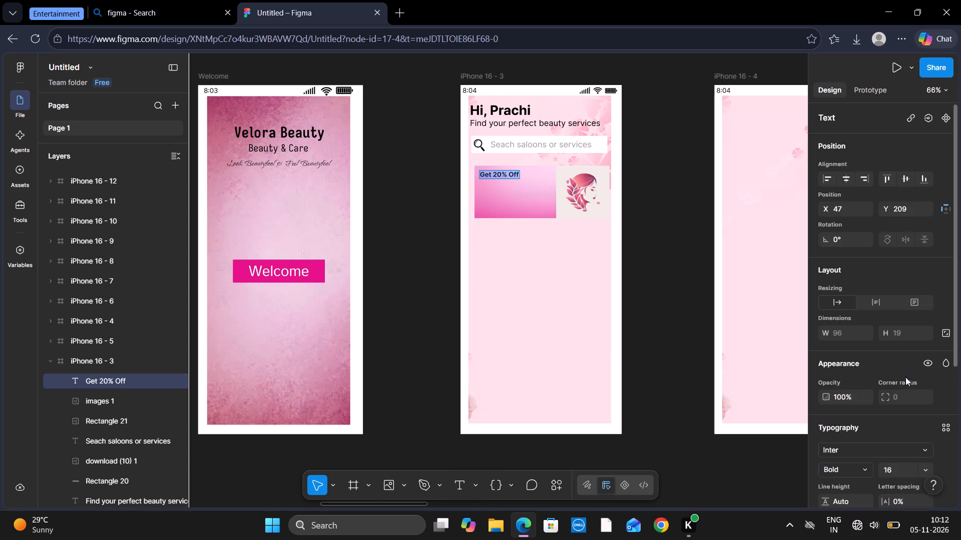
pyautogui.click(925, 463)
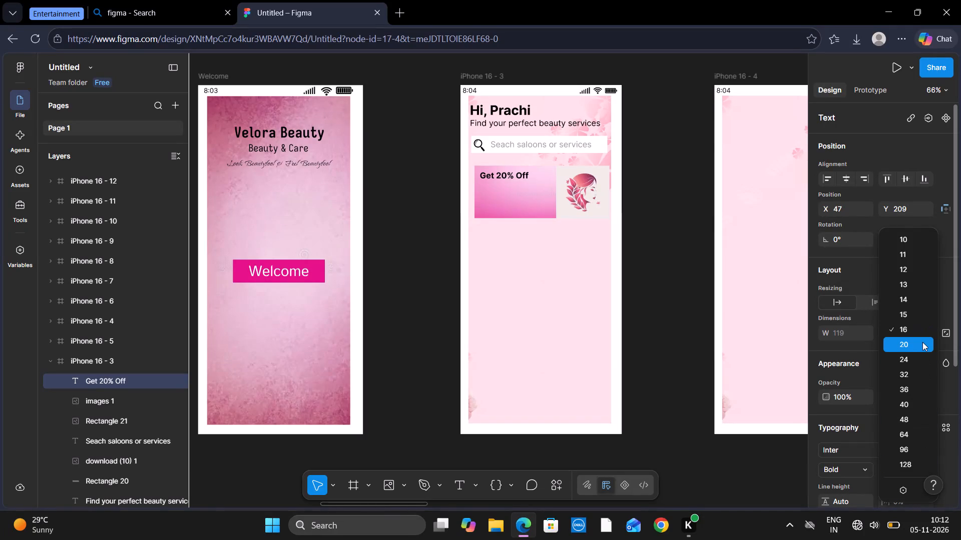
pyautogui.click(922, 342)
pyautogui.click(680, 317)
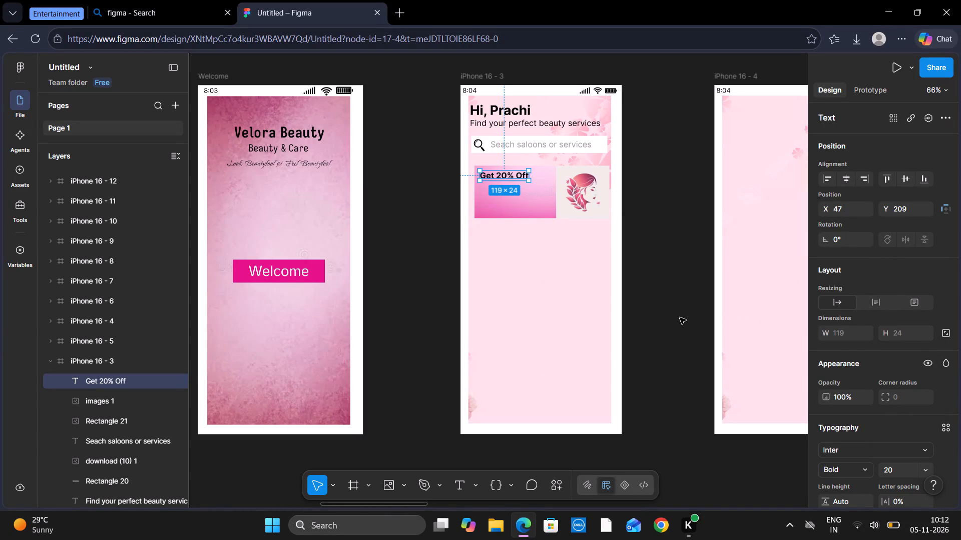
# Add the text "On your first booking" in Inter Regular, size 16, below "Get 20% Off" on the pink banner.
pyautogui.click(463, 486)
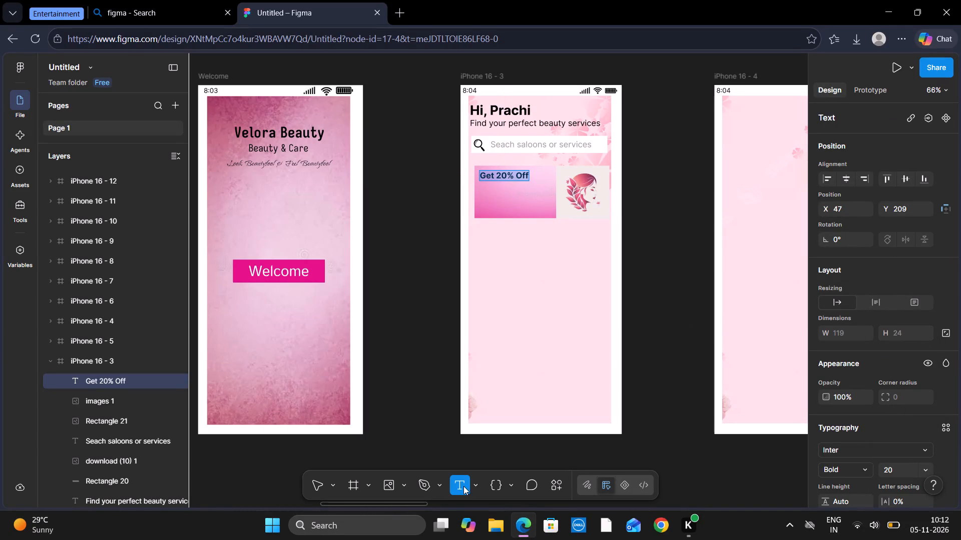
pyautogui.click(480, 188)
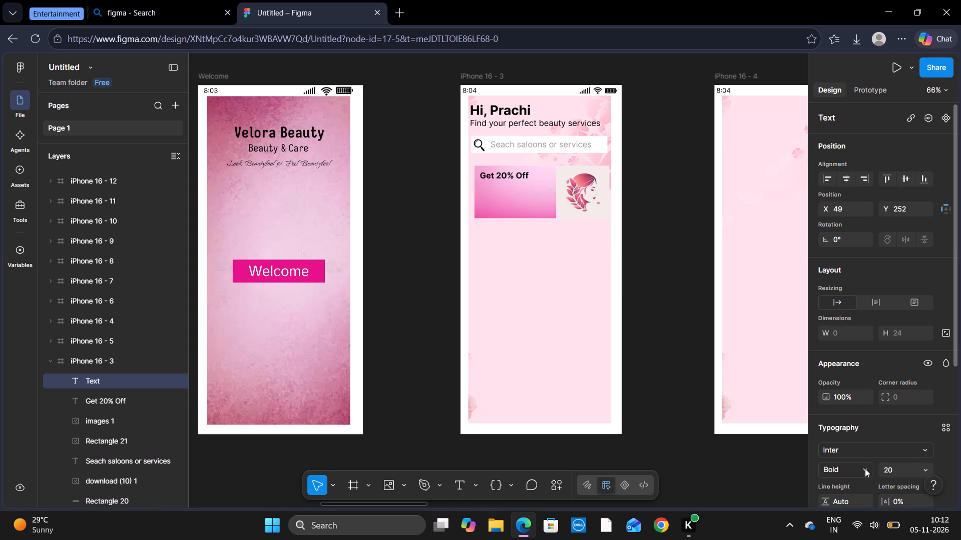
pyautogui.click(924, 465)
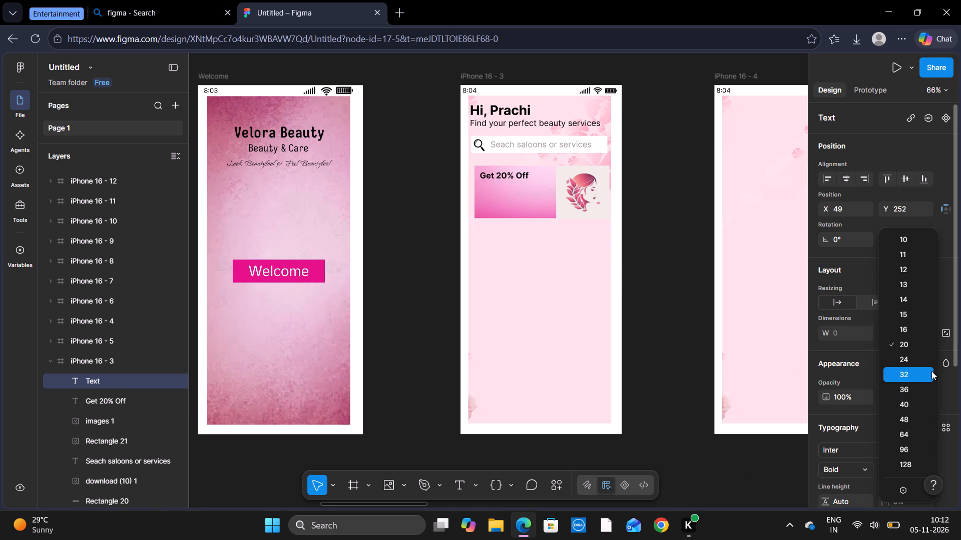
pyautogui.click(927, 326)
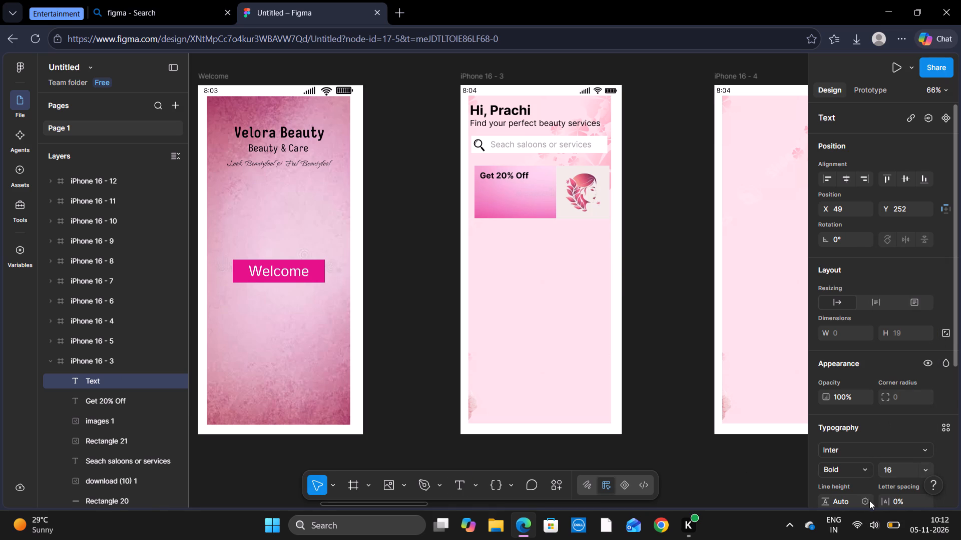
pyautogui.click(863, 468)
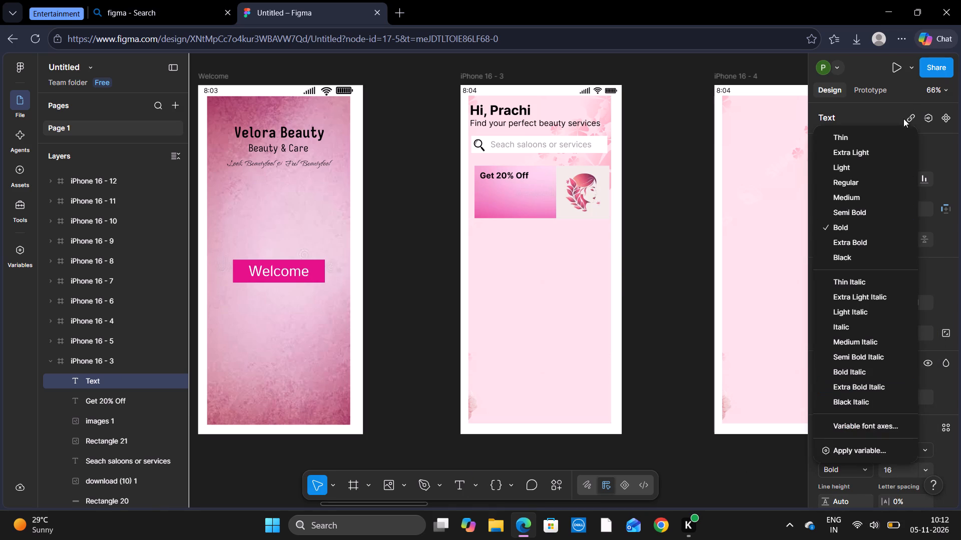
pyautogui.click(886, 184)
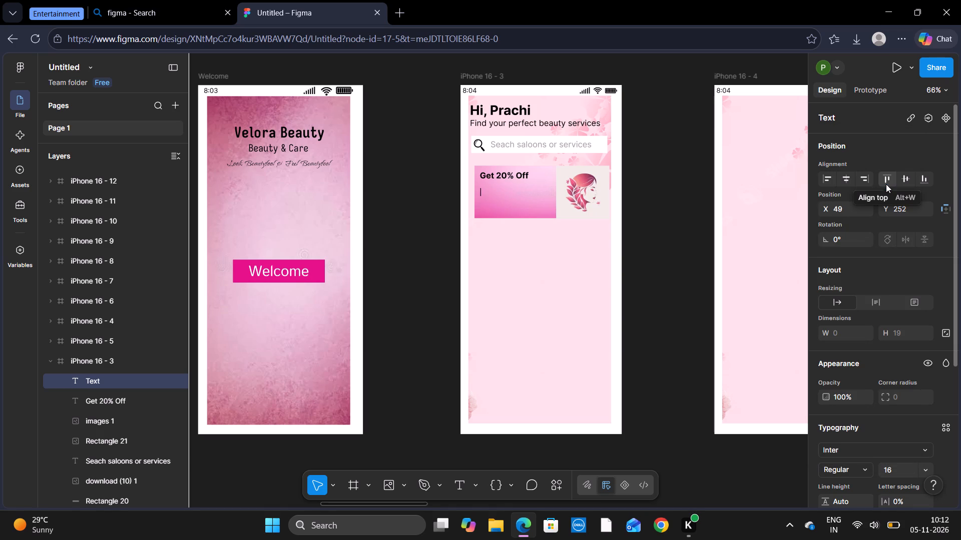
pyautogui.write('On')
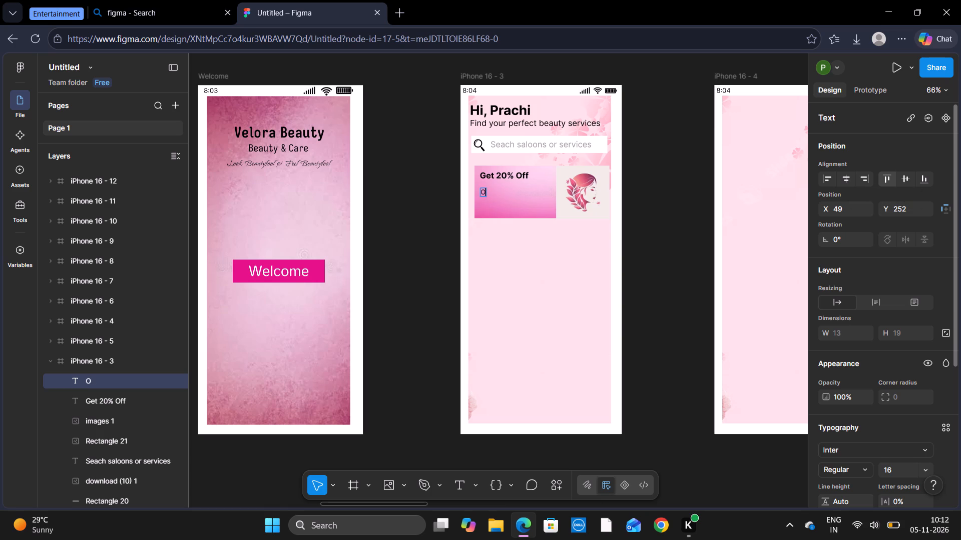
pyautogui.press('space')
pyautogui.write('your')
pyautogui.press('space')
pyautogui.write('first')
pyautogui.press('space')
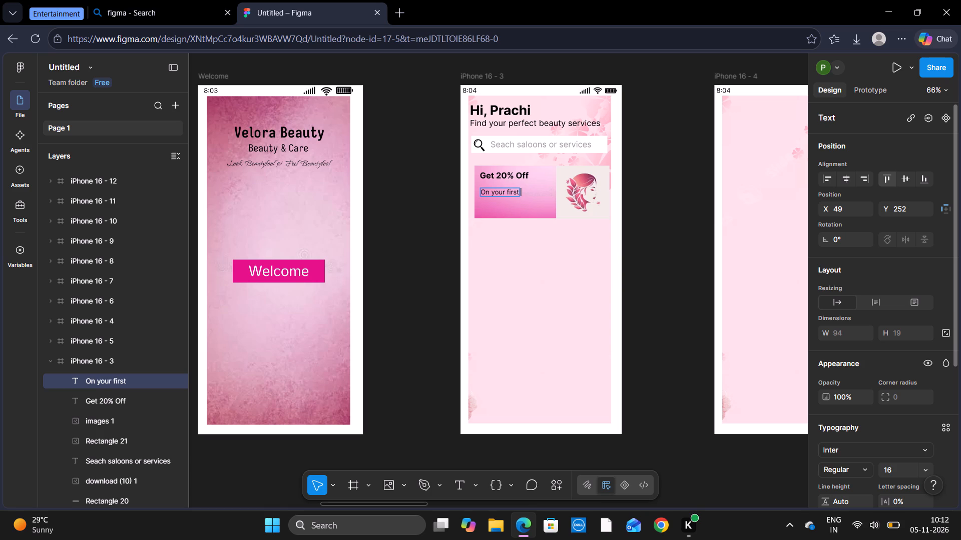
pyautogui.write('booking')
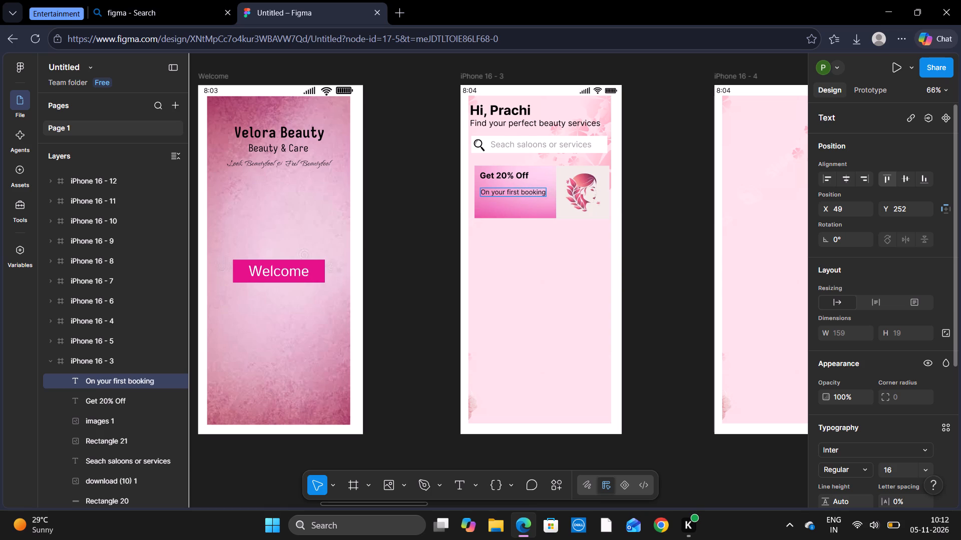
pyautogui.click(545, 208)
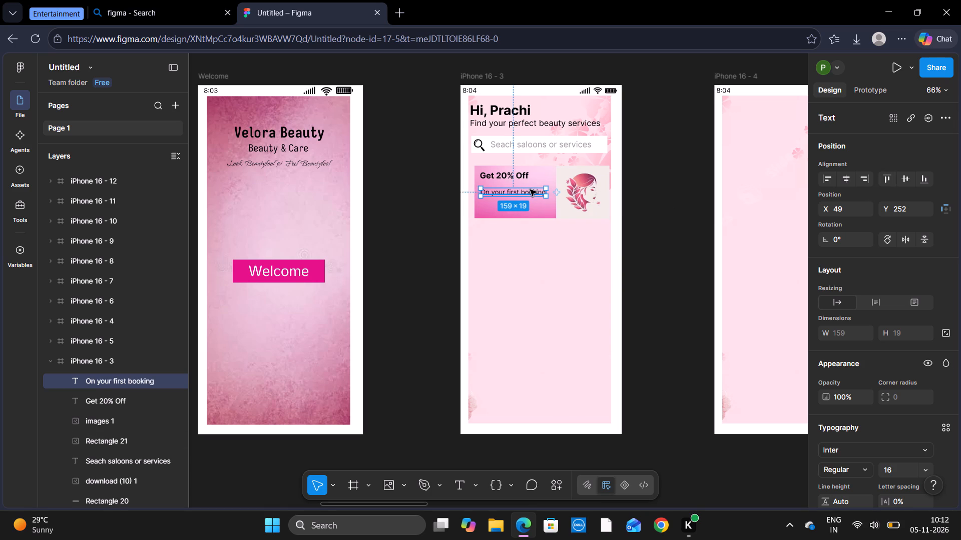
# Move the "On your first booking" text closer beneath "Get 20% Off", aligning their left edges at X 47.
pyautogui.moveTo(530, 190); pyautogui.dragTo(529, 186)
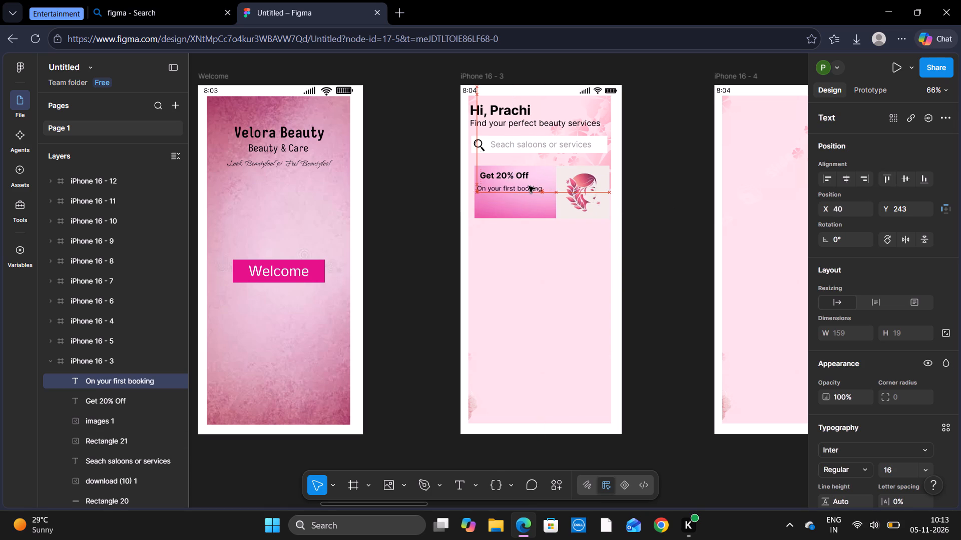
pyautogui.moveTo(529, 186); pyautogui.dragTo(529, 183)
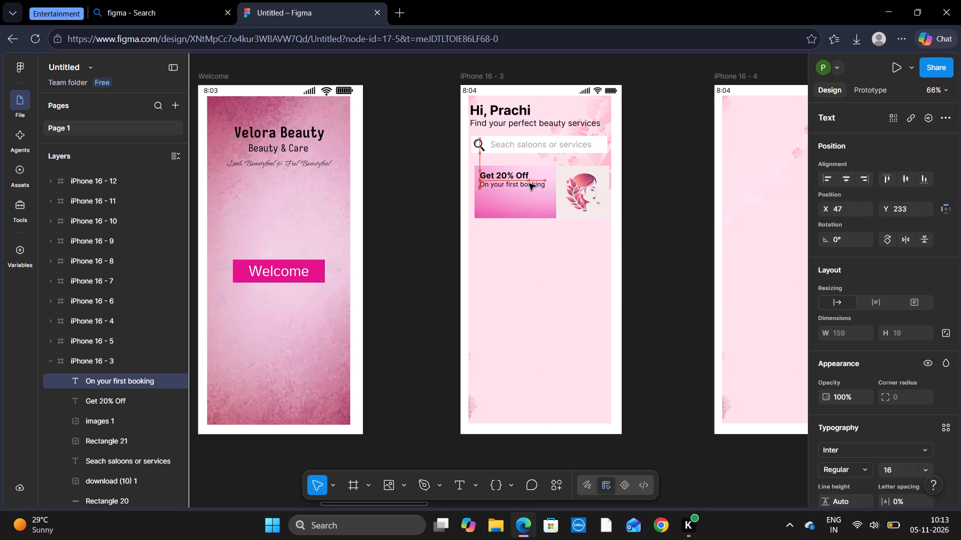
pyautogui.moveTo(529, 183); pyautogui.dragTo(529, 185)
pyautogui.click(668, 242)
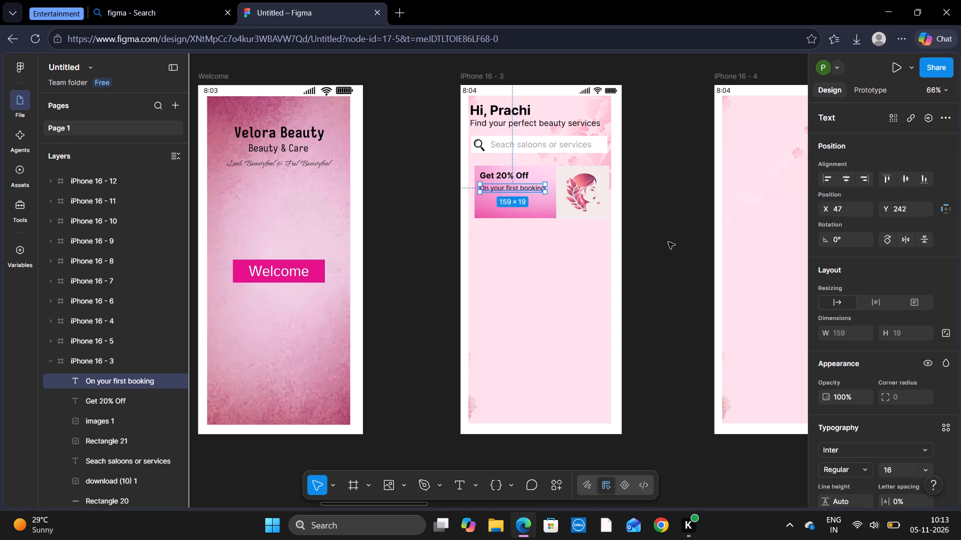
# Draw a rectangle about 140 × 29 on the pink banner below "On your first booking", at about X 57, Y 276.
pyautogui.click(404, 486)
pyautogui.click(485, 367)
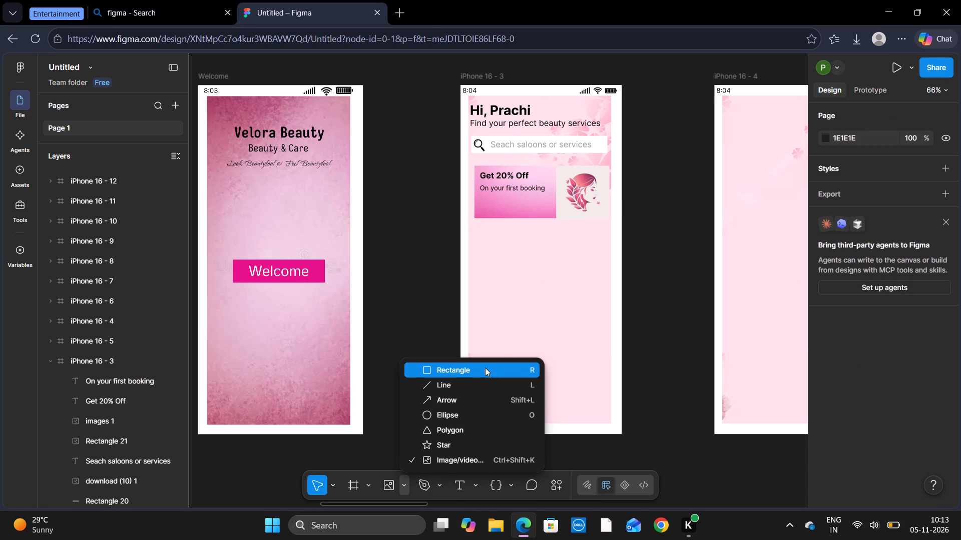
pyautogui.moveTo(484, 198); pyautogui.dragTo(534, 212)
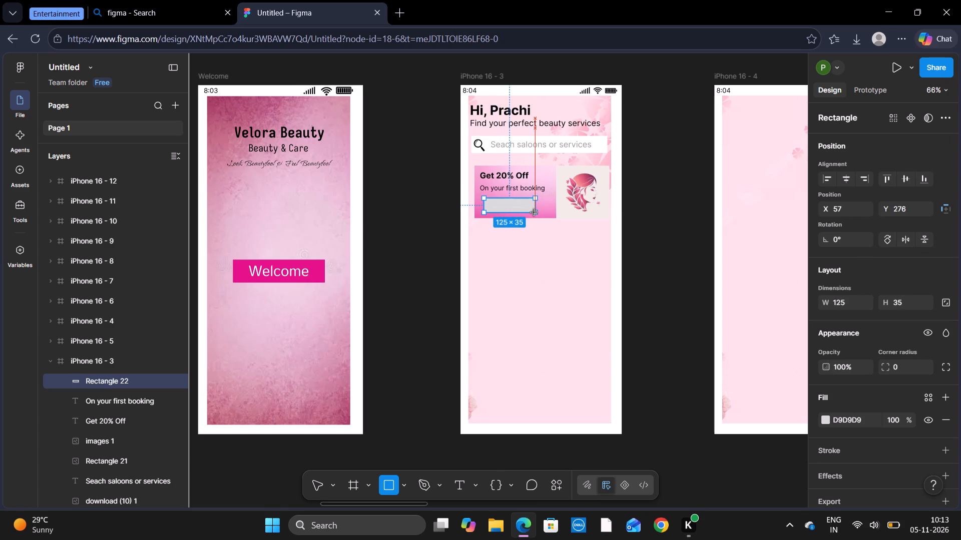
pyautogui.moveTo(534, 212); pyautogui.dragTo(538, 212)
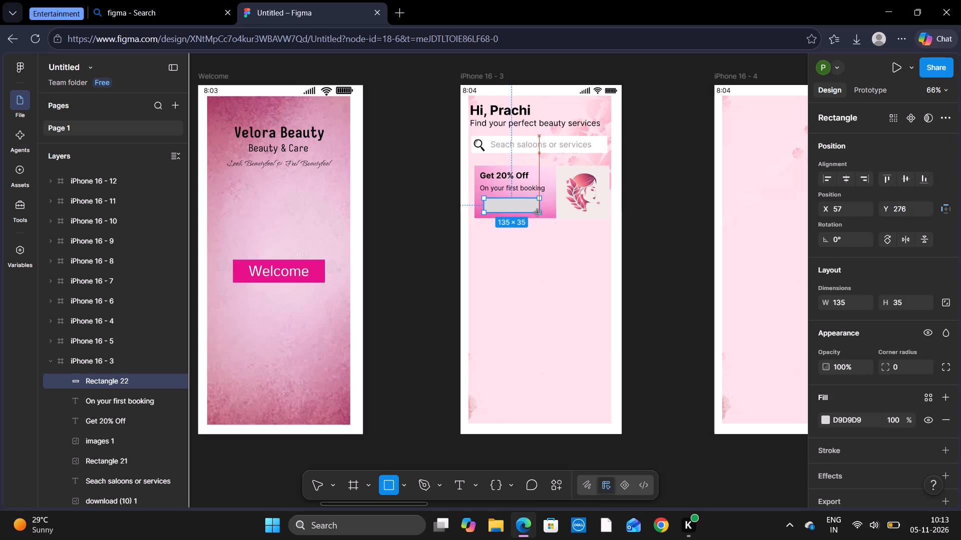
pyautogui.moveTo(538, 212); pyautogui.dragTo(543, 210)
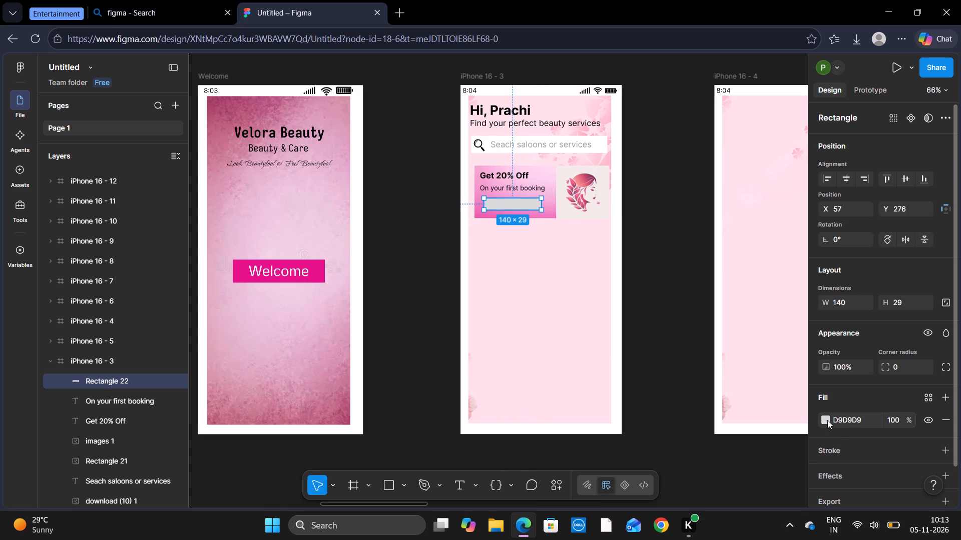
# Set the fill of the new banner rectangle to white, FFFFFF.
pyautogui.click(827, 420)
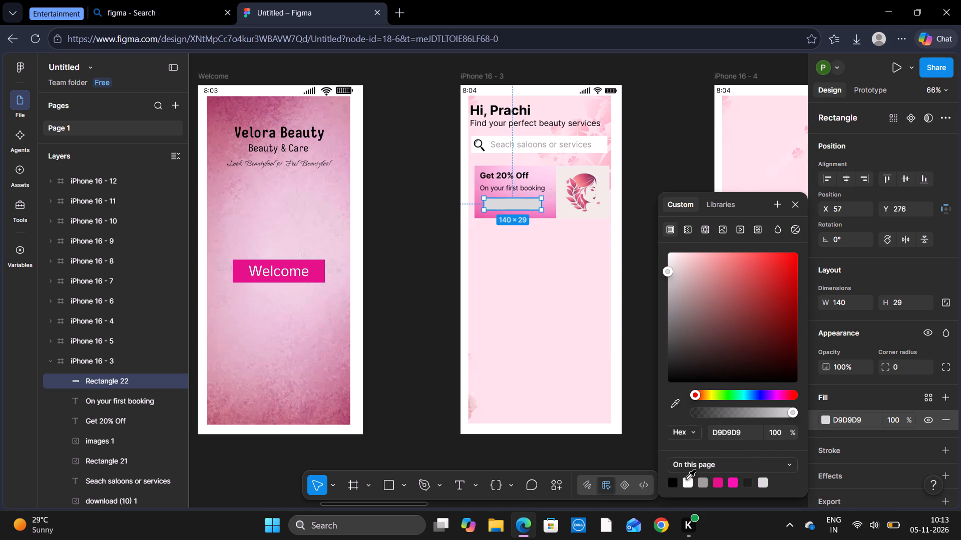
pyautogui.click(687, 479)
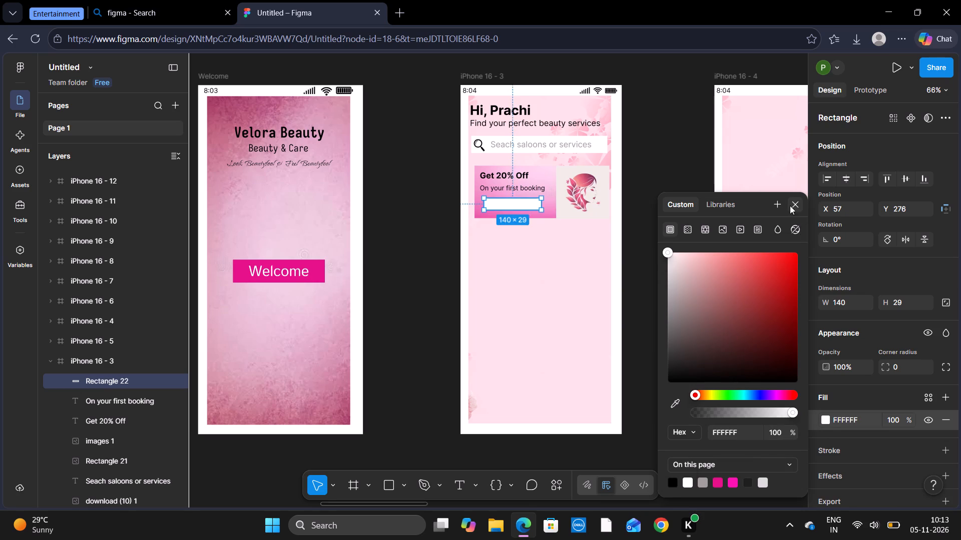
pyautogui.click(641, 128)
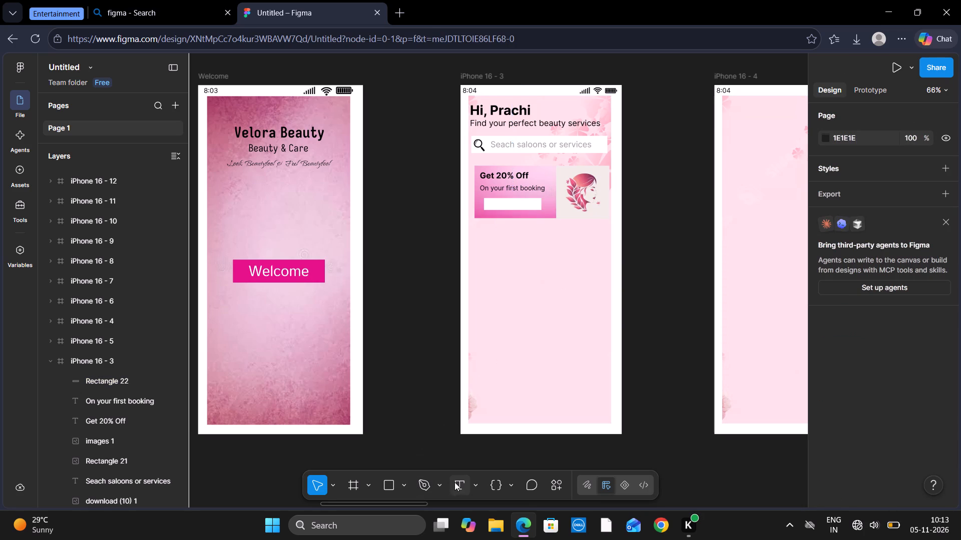
# Add the text "Book Now" in Inter Bold, size 16, pink E51189, at the white rectangle on the banner, about X 72, Y 296.
pyautogui.click(454, 480)
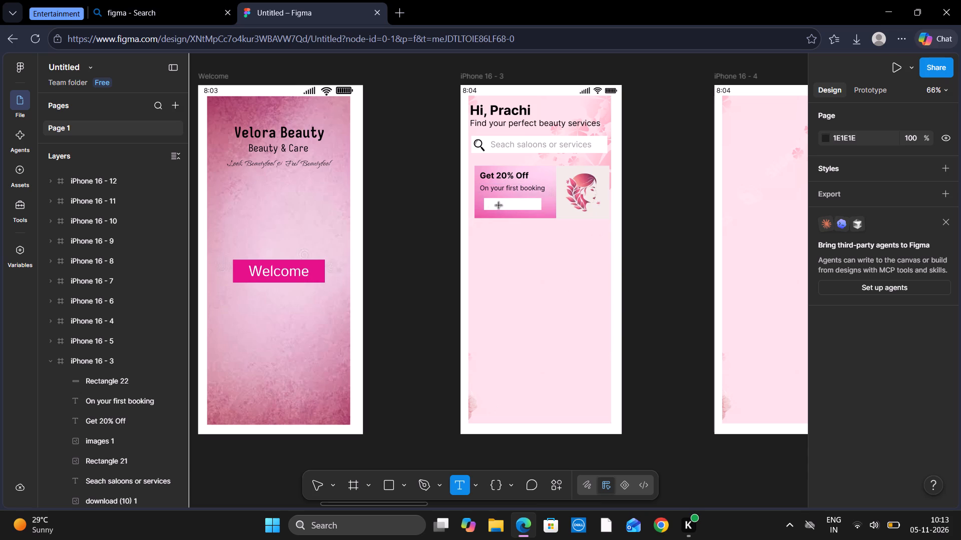
pyautogui.click(490, 206)
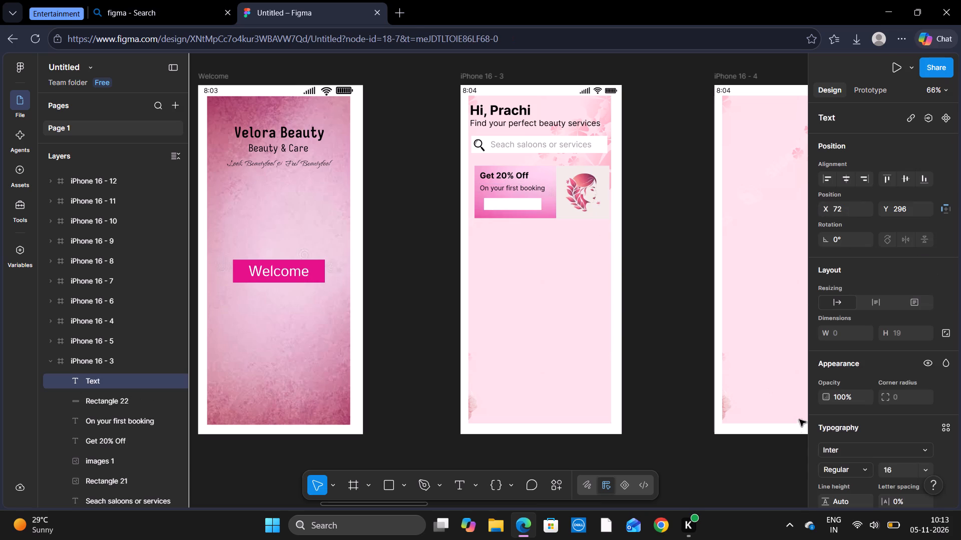
pyautogui.click(865, 468)
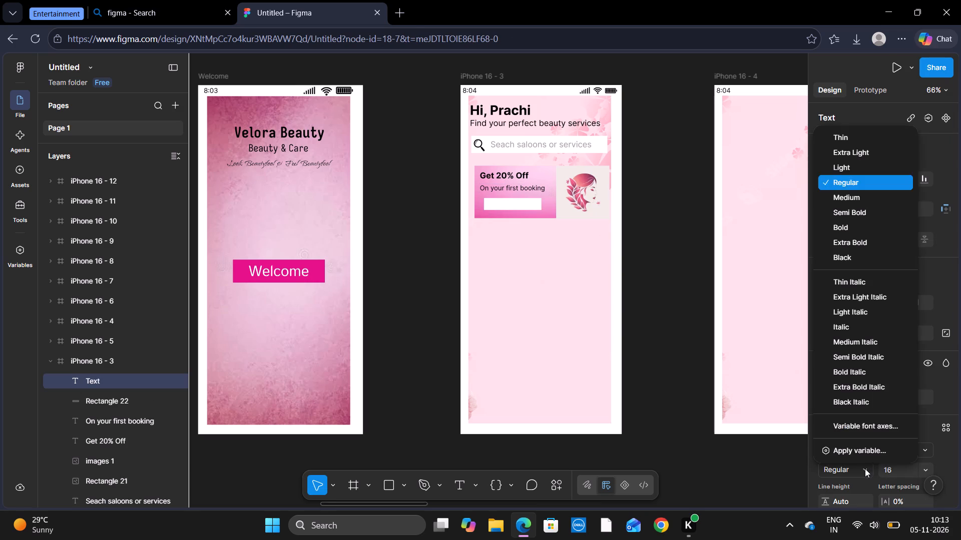
pyautogui.click(853, 230)
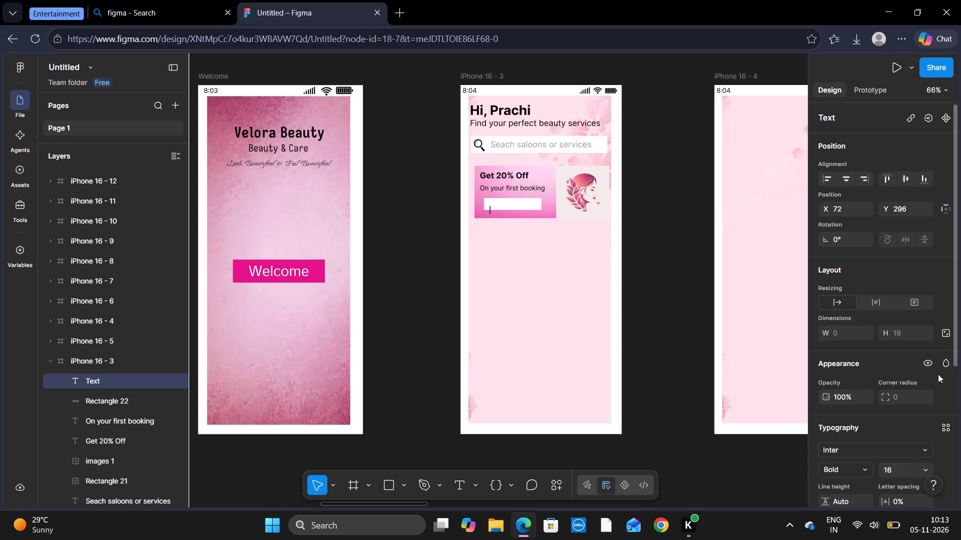
pyautogui.scroll(-1, 894, 362)
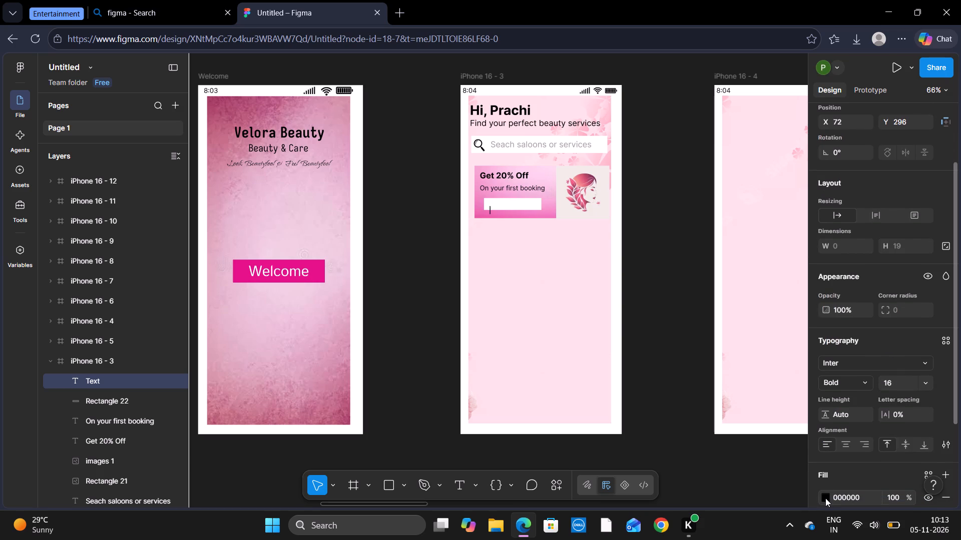
pyautogui.click(825, 498)
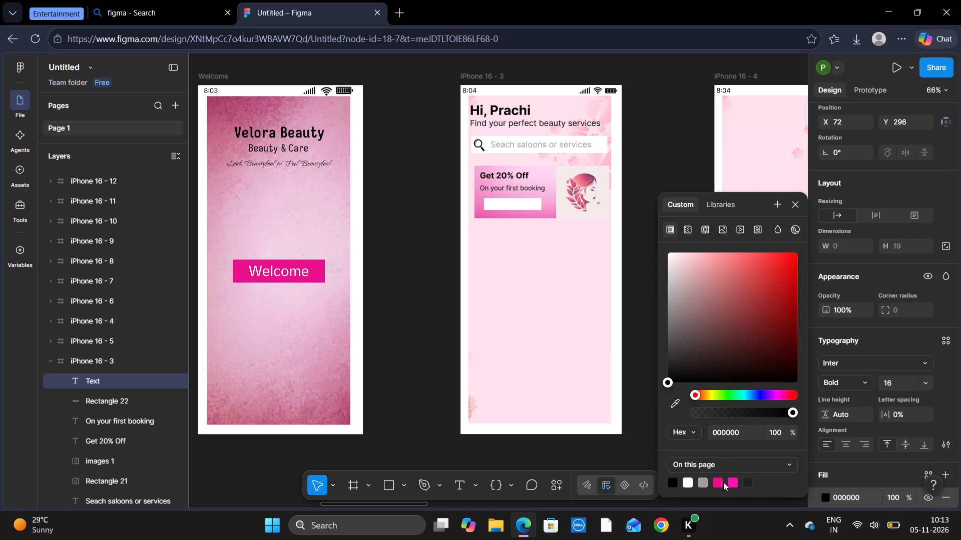
pyautogui.click(717, 480)
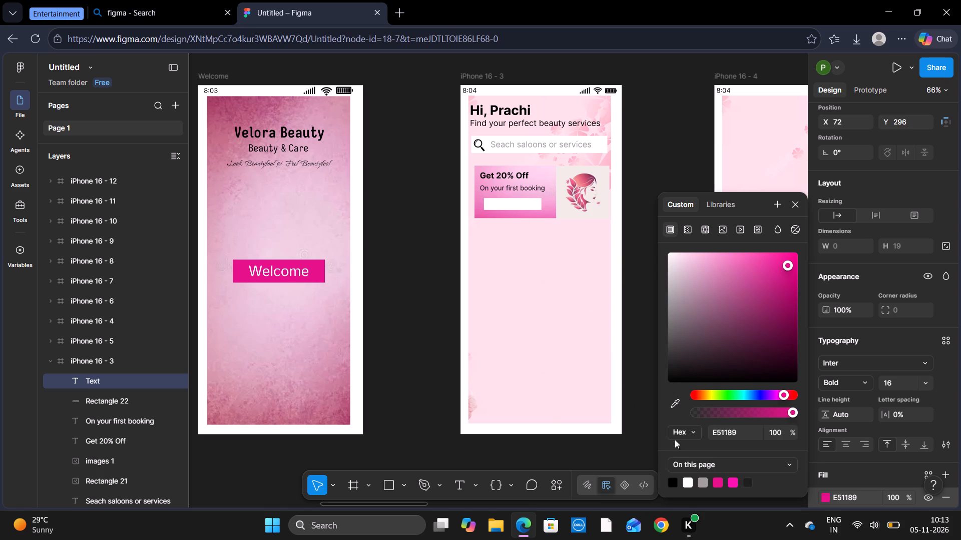
pyautogui.click(720, 478)
pyautogui.hotkey('shift', 'b')
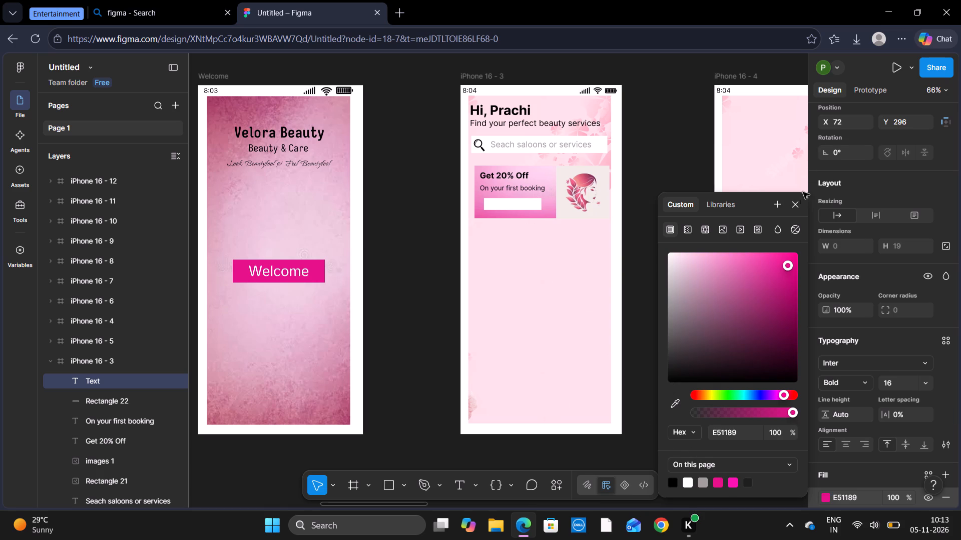
pyautogui.click(797, 200)
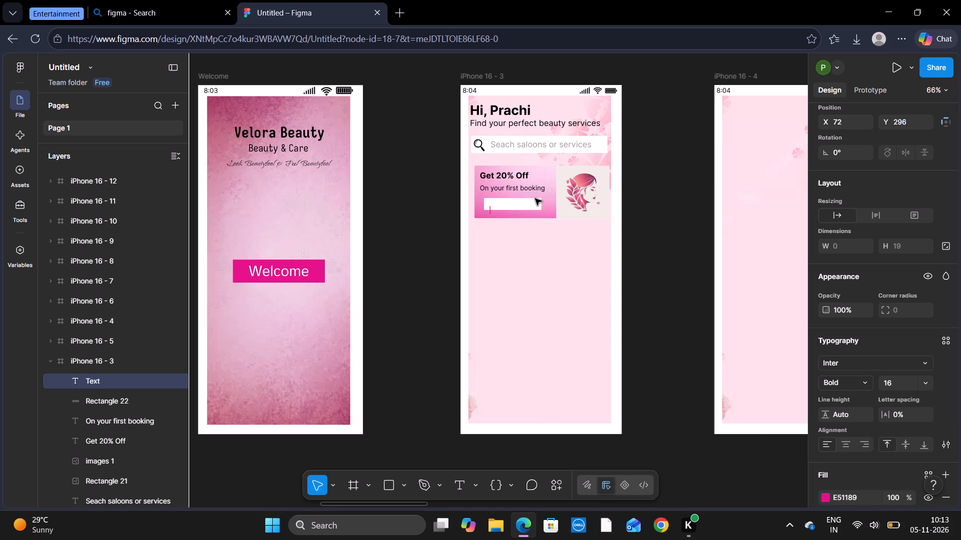
pyautogui.press('b')
pyautogui.press('BackSpace')
pyautogui.hotkey('shift', 'b')
pyautogui.write('ook')
pyautogui.press('space')
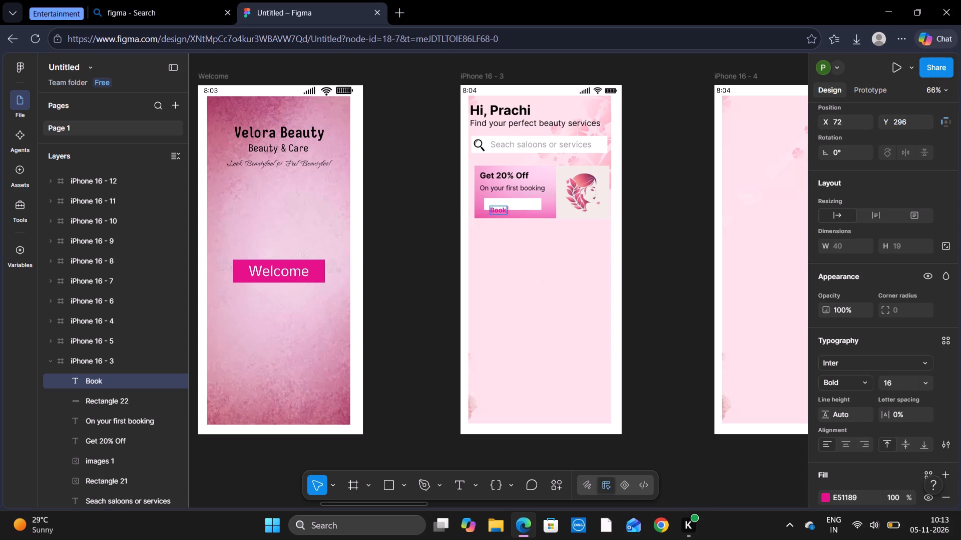
pyautogui.write('Now')
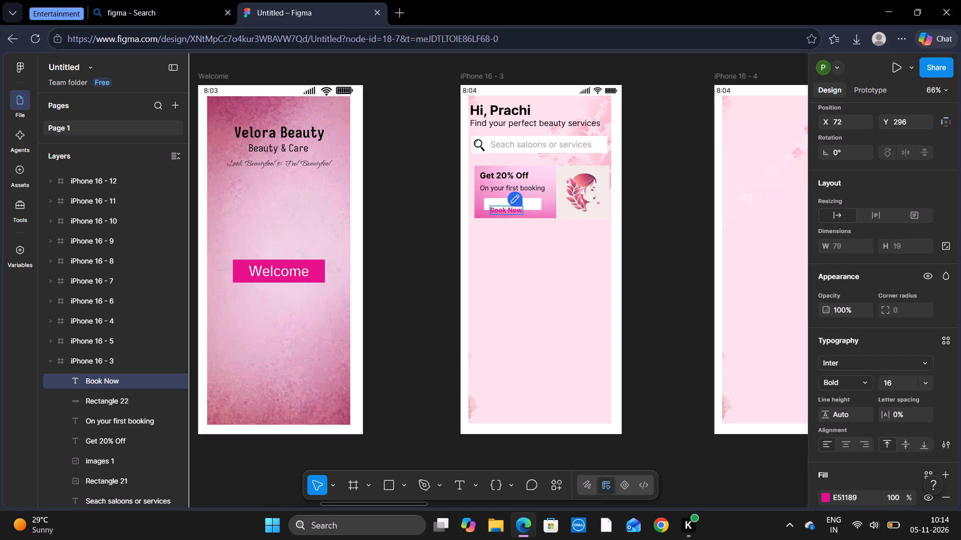
# Move the "Book Now" text up onto the white rectangle on the banner, centring it at about X 87, Y 281.
pyautogui.click(532, 214)
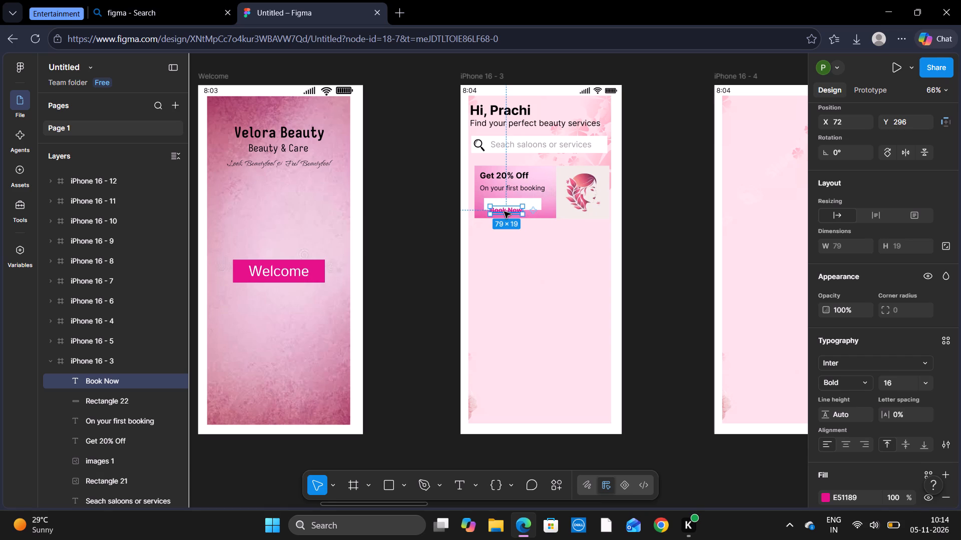
pyautogui.moveTo(504, 211); pyautogui.dragTo(509, 205)
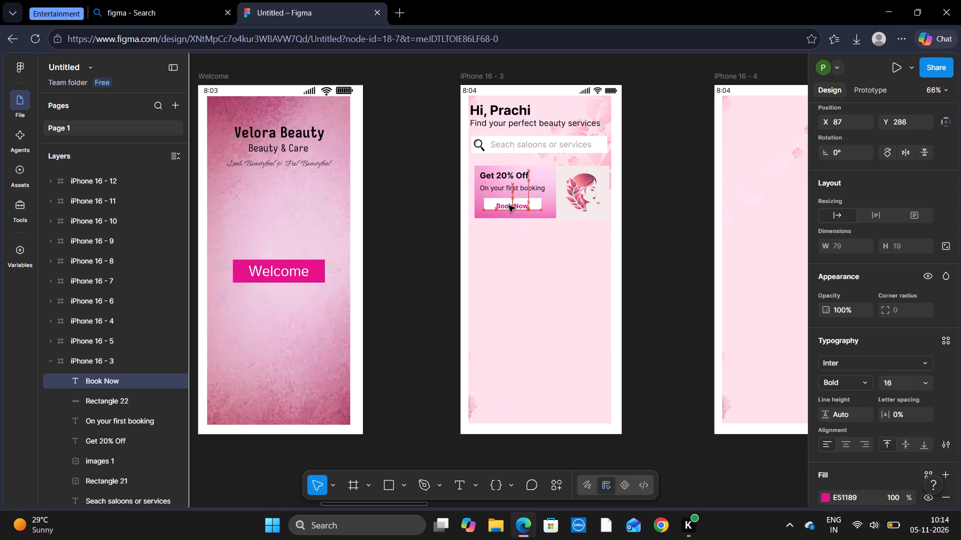
pyautogui.moveTo(509, 205); pyautogui.dragTo(509, 205)
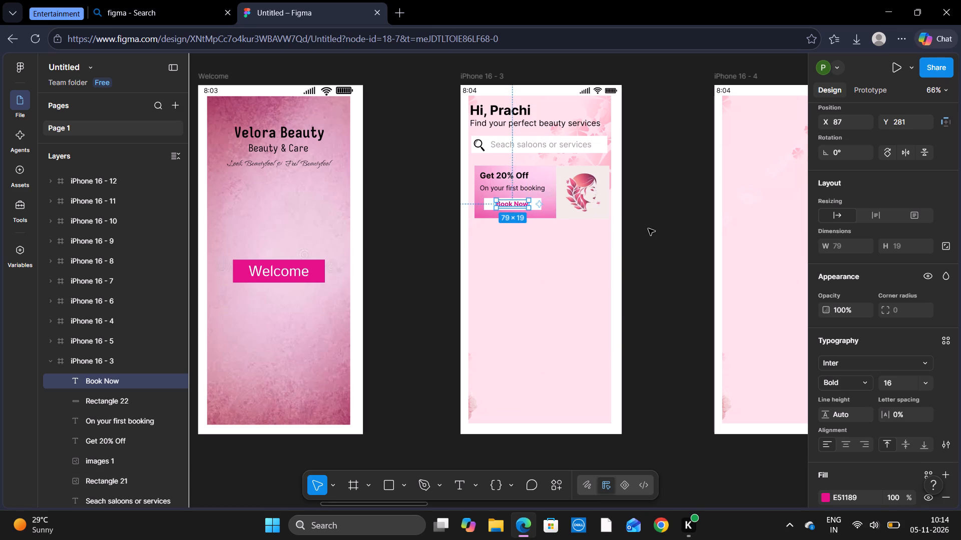
pyautogui.click(648, 228)
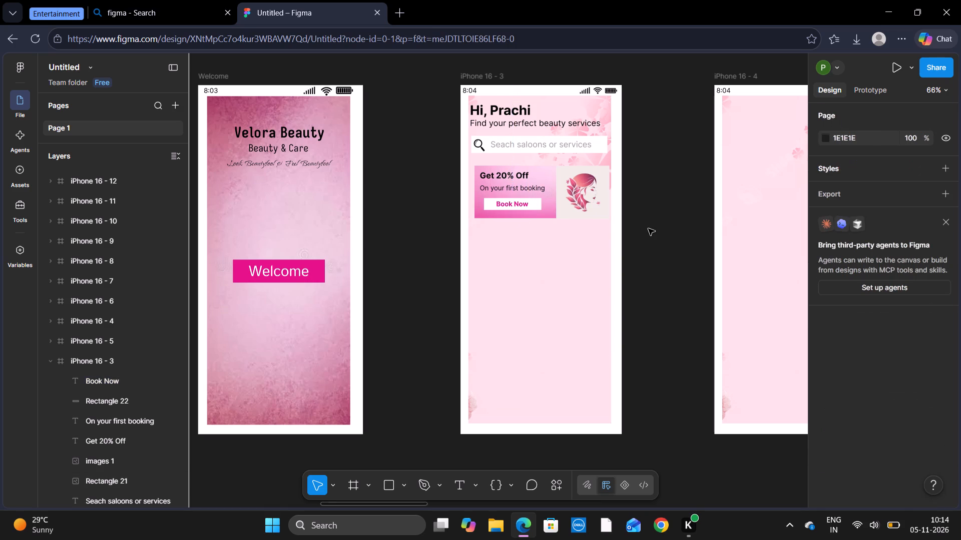
pyautogui.click(648, 228)
# Add the text "Categories" in Inter Bold, size 20, below the pink banner on iPhone 16 - 3, at about X 46, Y 355.
pyautogui.scroll(-1, 648, 228)
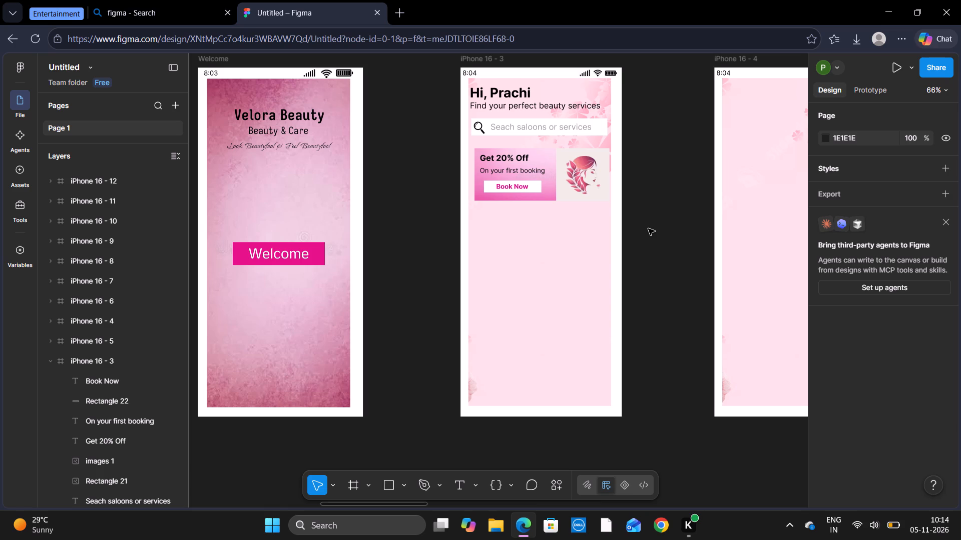
pyautogui.click(406, 488)
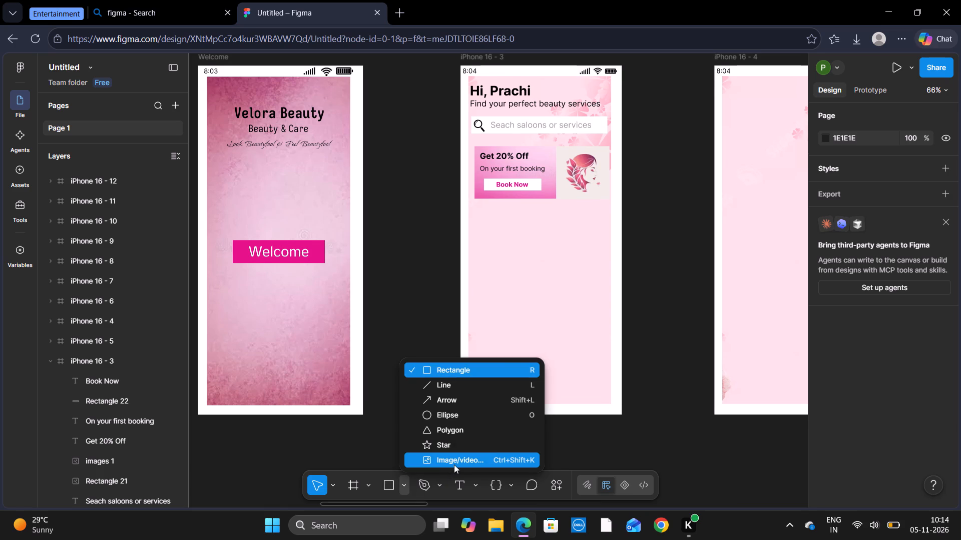
pyautogui.click(665, 381)
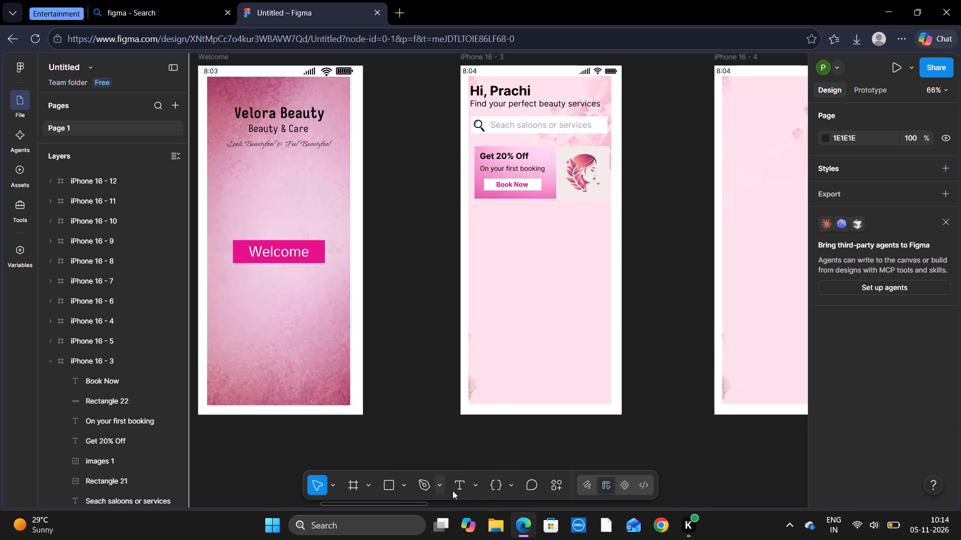
pyautogui.moveTo(457, 495); pyautogui.dragTo(462, 481)
pyautogui.click(462, 481)
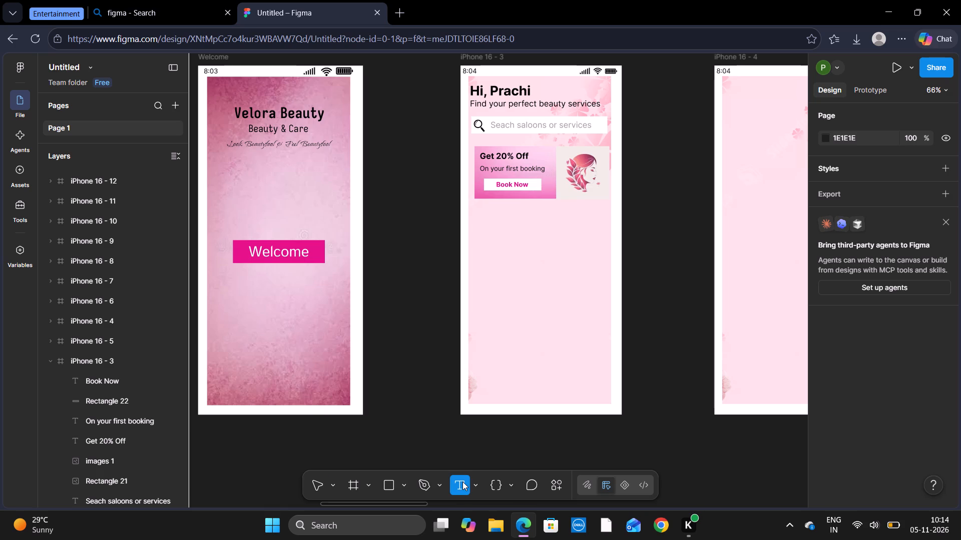
pyautogui.click(479, 211)
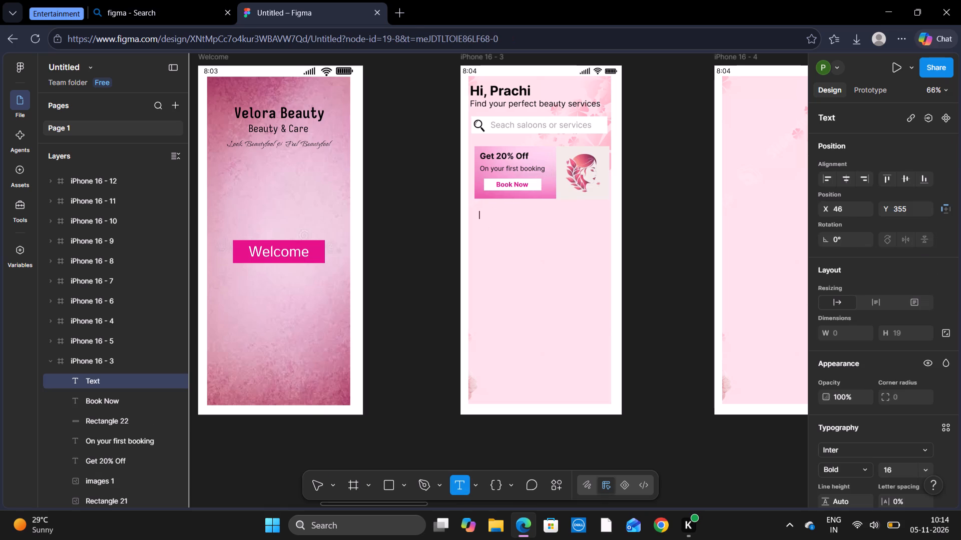
pyautogui.hotkey('shift', 'c')
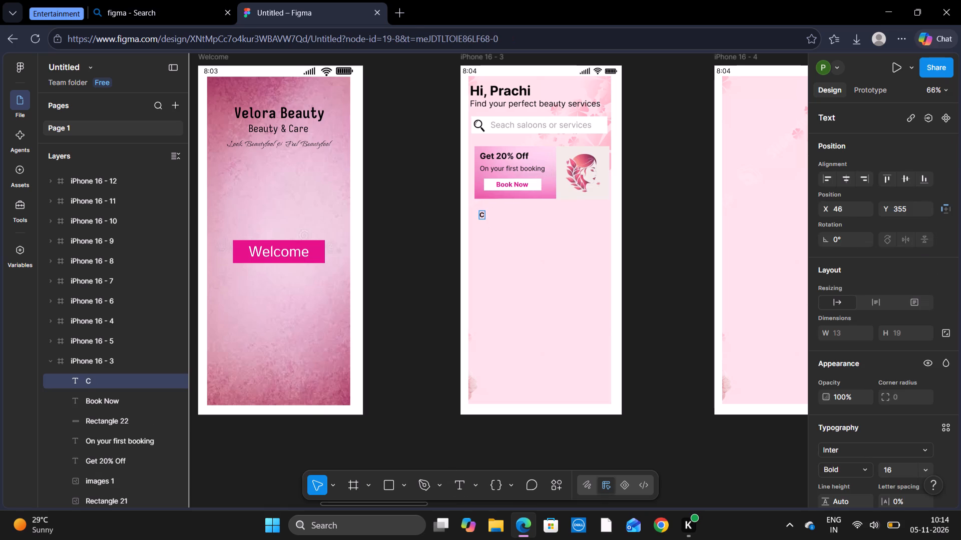
pyautogui.press('BackSpace')
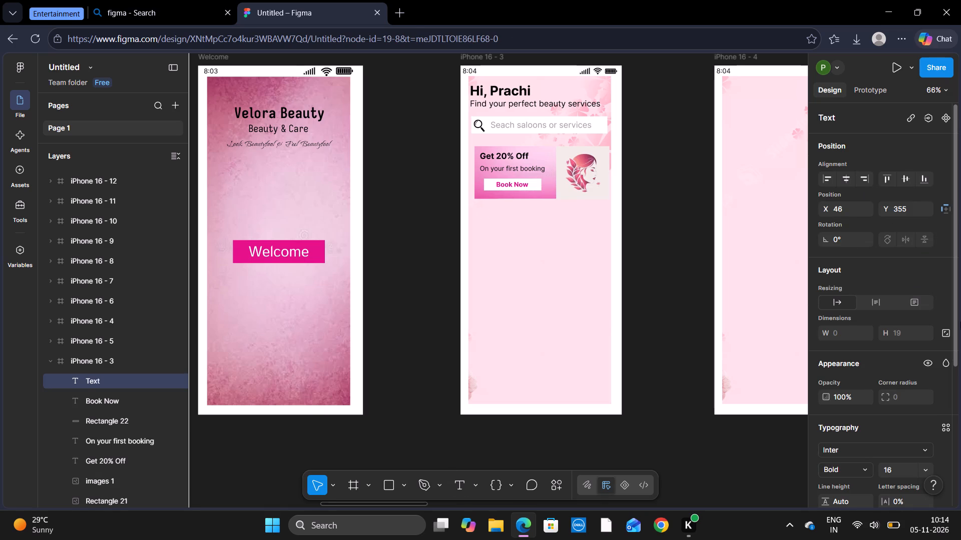
pyautogui.click(921, 469)
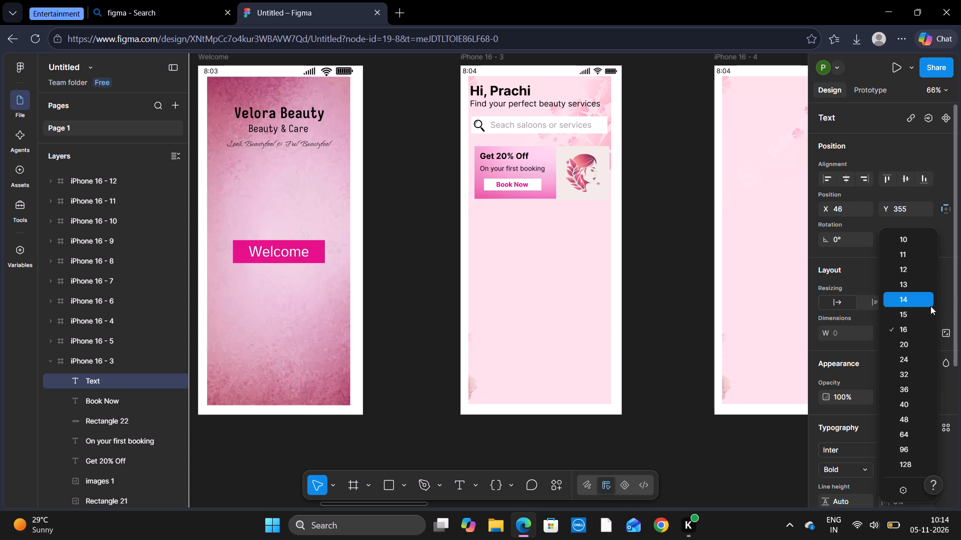
pyautogui.click(922, 346)
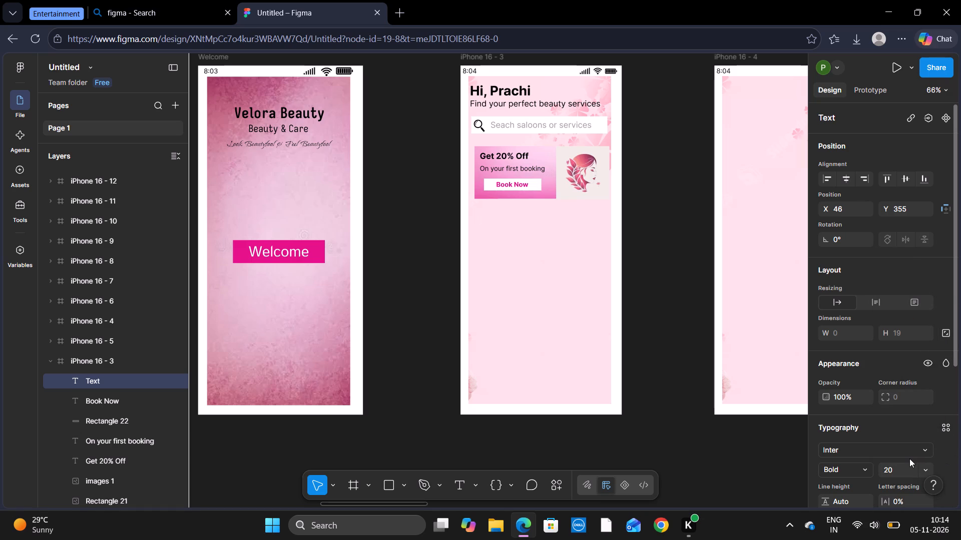
pyautogui.write('Cat')
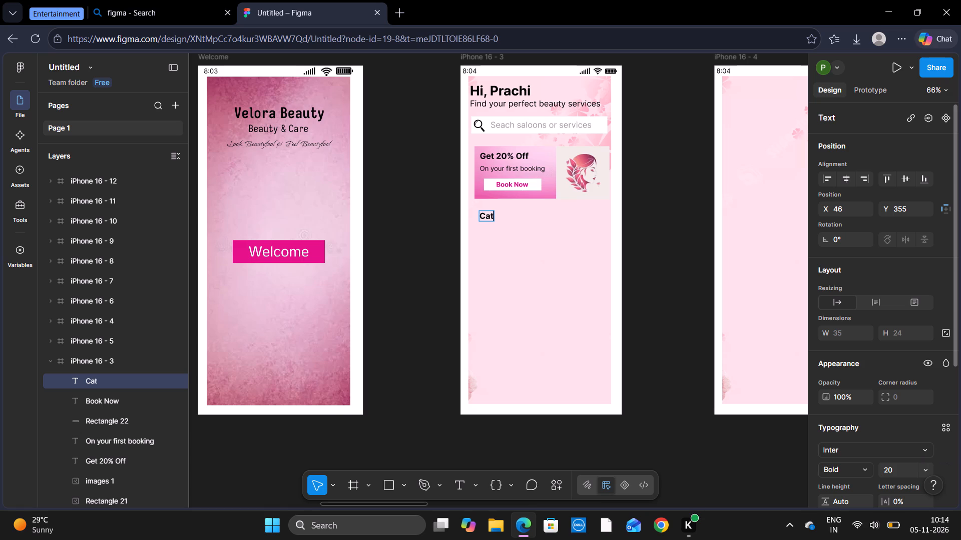
pyautogui.press('e')
pyautogui.write('go')
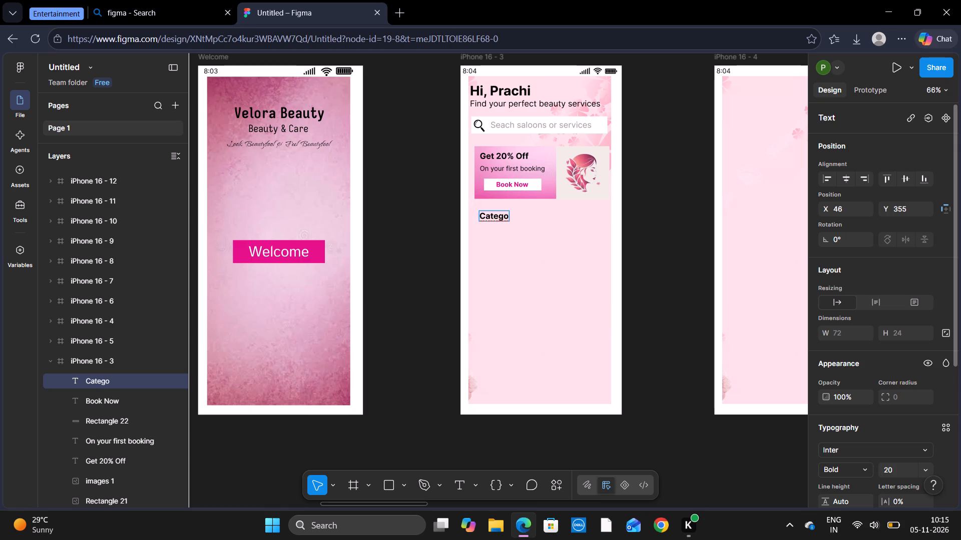
pyautogui.write('ries')
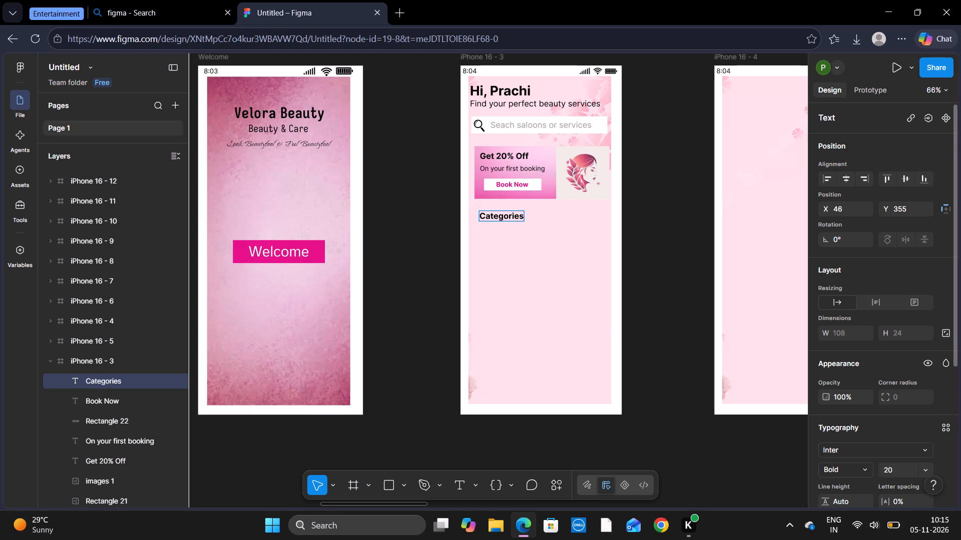
pyautogui.click(531, 223)
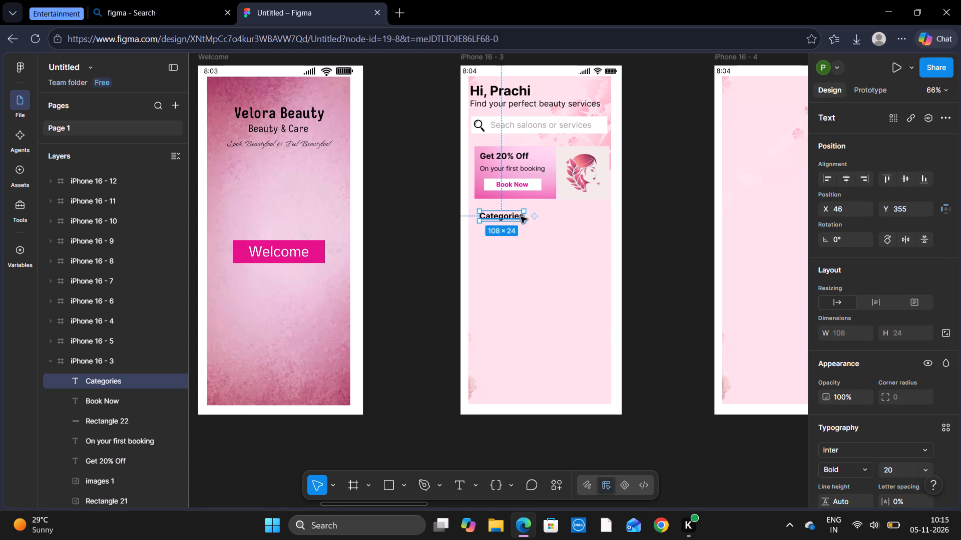
# Align the "Categories" text with the pink banner's left edge, just beneath it, at about X 34, Y 345.
pyautogui.moveTo(519, 216); pyautogui.dragTo(514, 212)
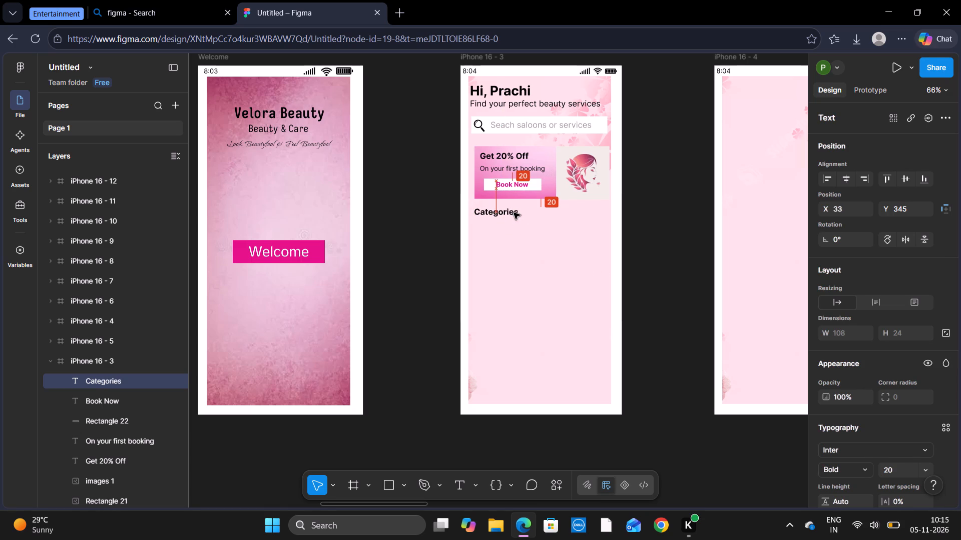
pyautogui.moveTo(514, 212); pyautogui.dragTo(514, 216)
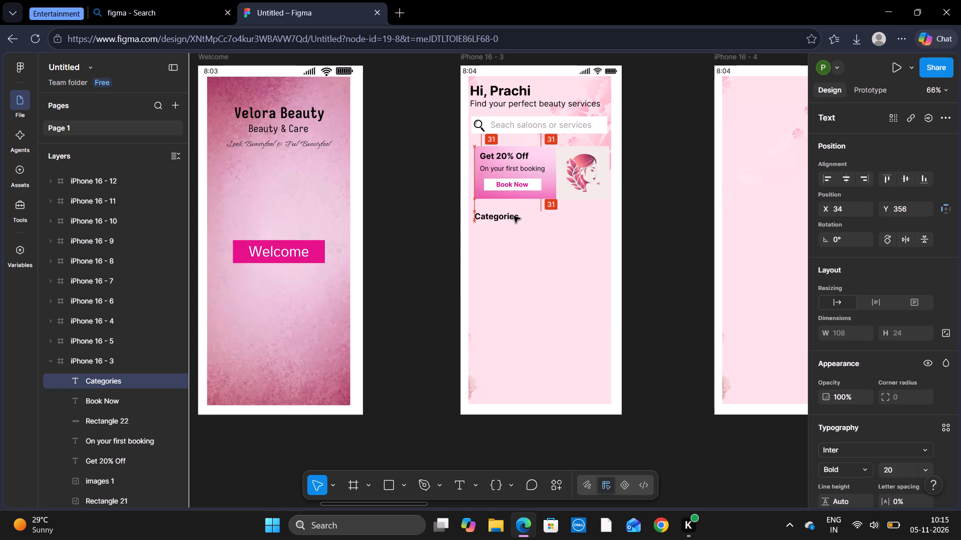
pyautogui.moveTo(514, 216); pyautogui.dragTo(514, 213)
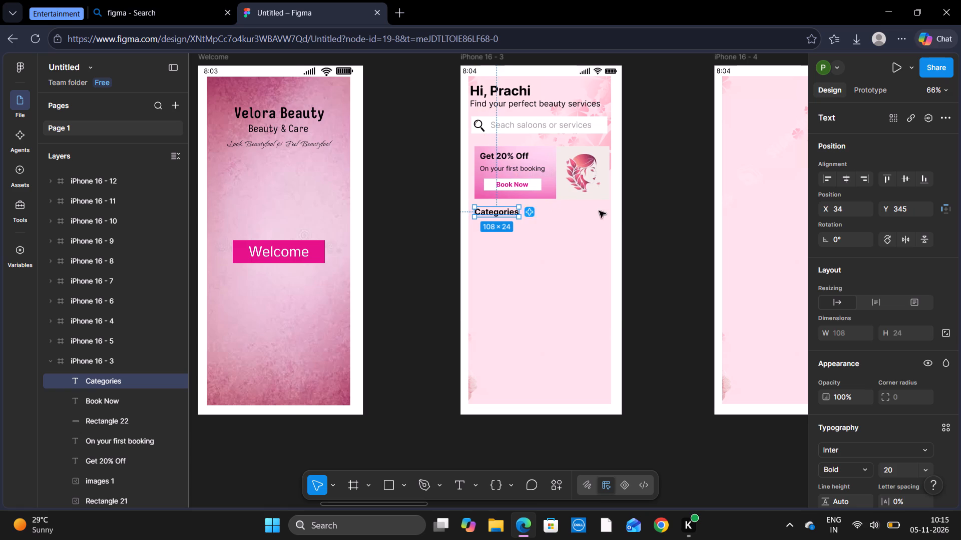
pyautogui.click(666, 225)
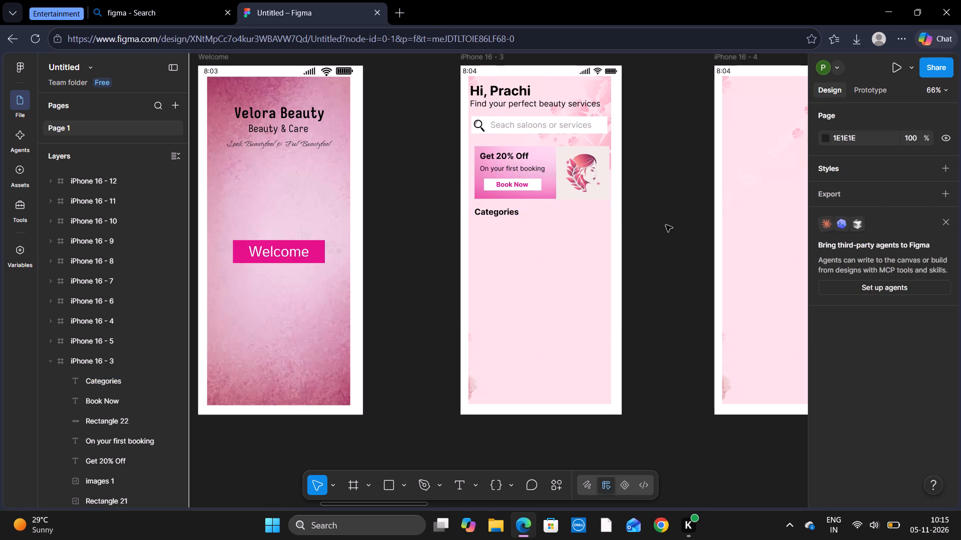
# Draw a rectangle about 58 × 55 below the "Categories" heading, at about X 49, Y 386.
pyautogui.click(390, 485)
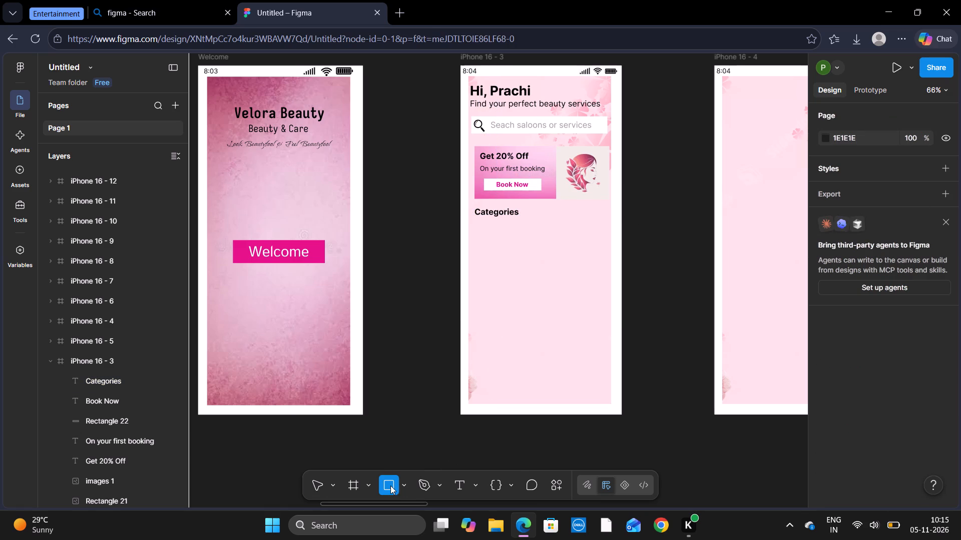
pyautogui.moveTo(480, 224); pyautogui.dragTo(489, 231)
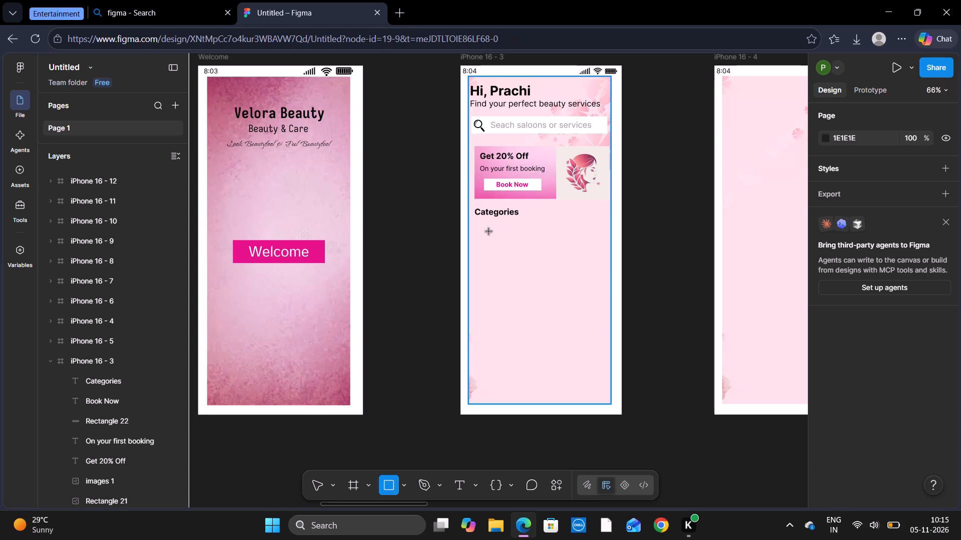
pyautogui.moveTo(489, 231); pyautogui.dragTo(509, 248)
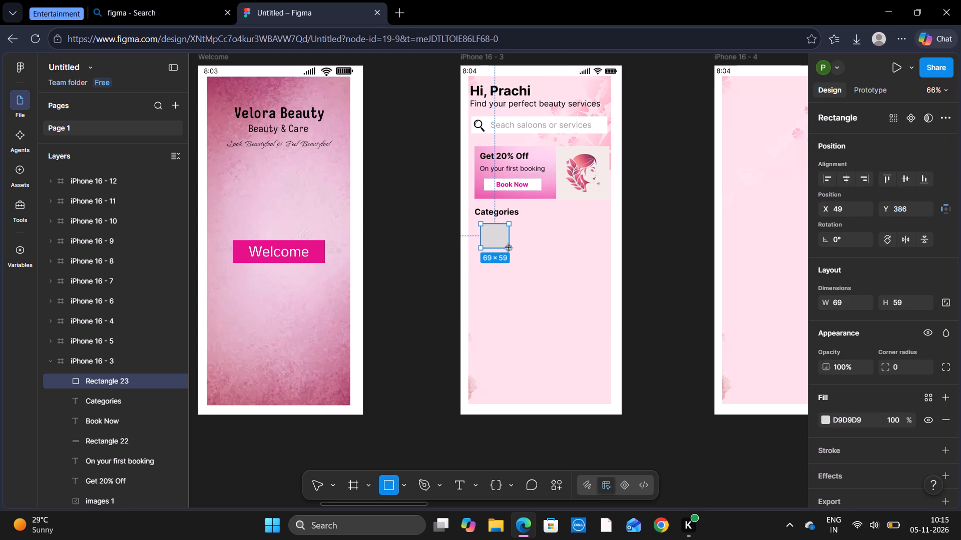
pyautogui.moveTo(509, 248); pyautogui.dragTo(509, 247)
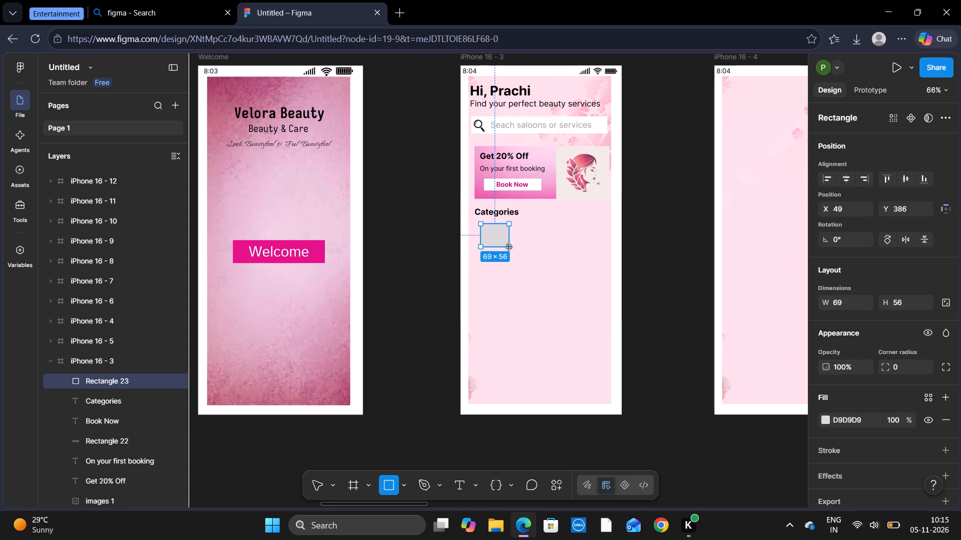
pyautogui.moveTo(509, 247); pyautogui.dragTo(508, 247)
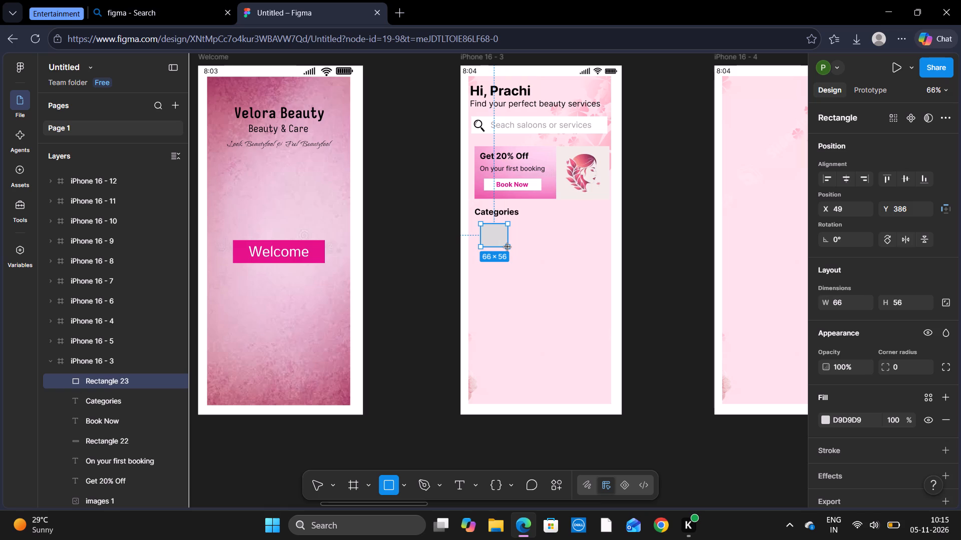
pyautogui.moveTo(508, 247); pyautogui.dragTo(507, 247)
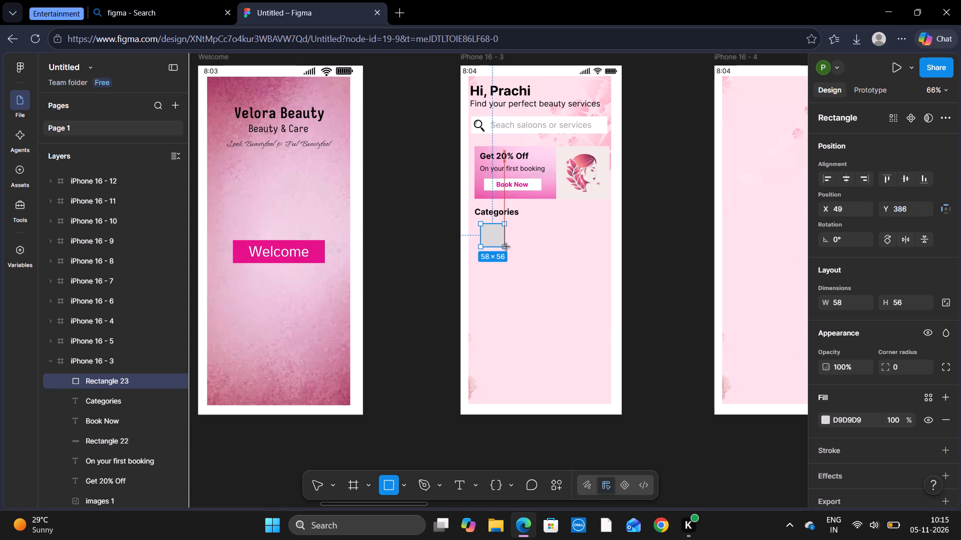
pyautogui.moveTo(507, 247); pyautogui.dragTo(507, 246)
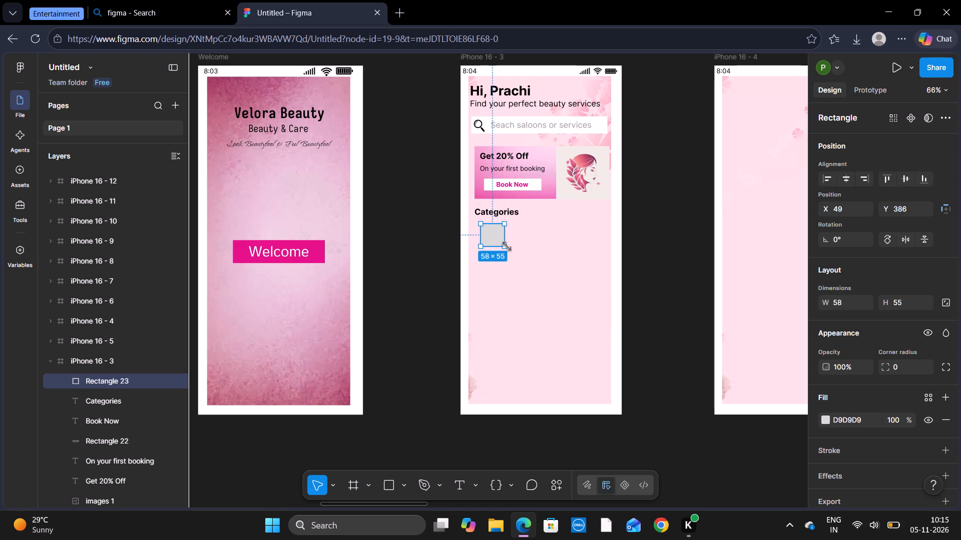
# Set the fill of the new rectangle under "Categories" to light pink, EE9DDD.
pyautogui.click(488, 231)
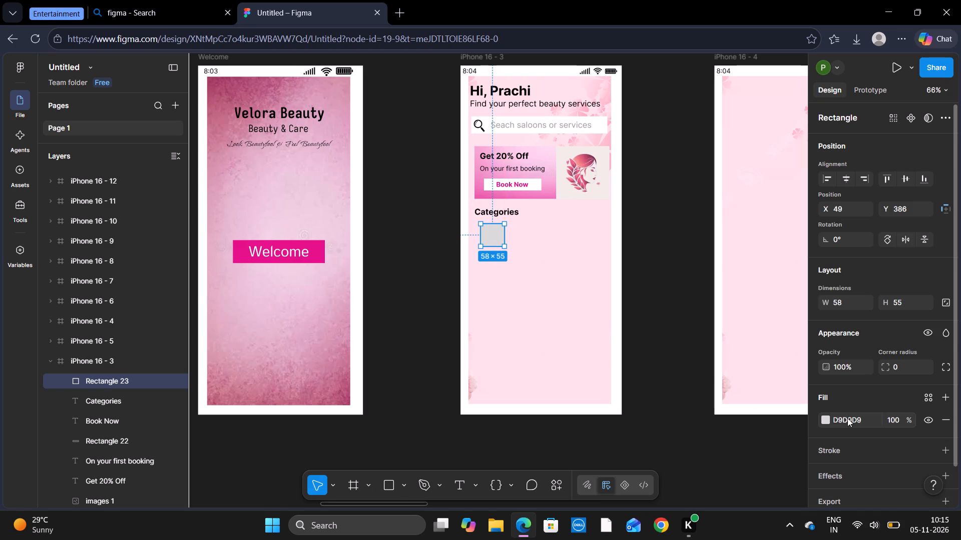
pyautogui.click(827, 418)
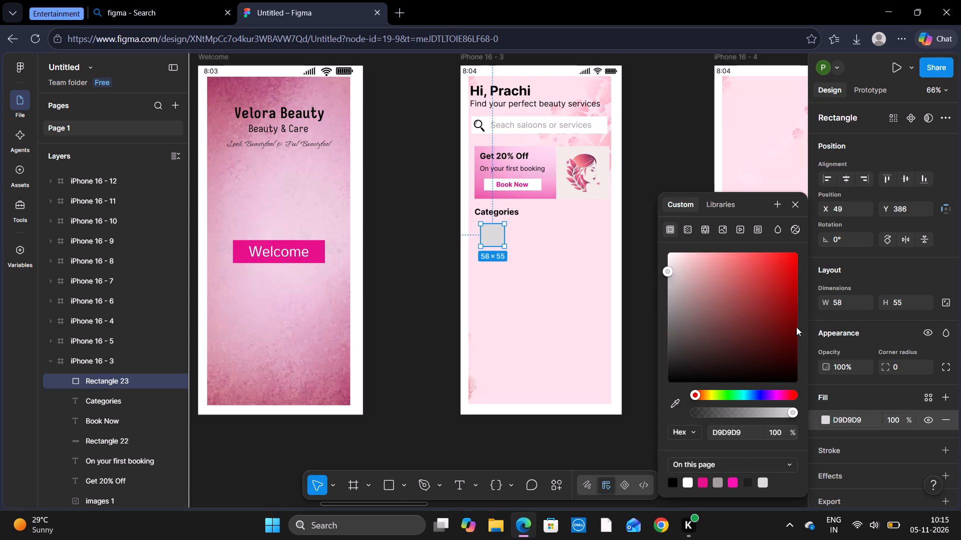
pyautogui.click(778, 395)
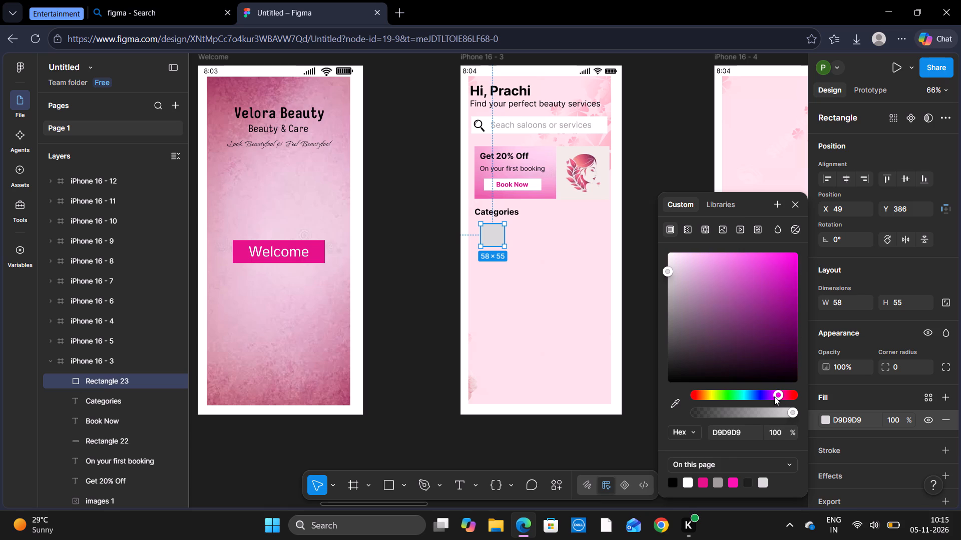
pyautogui.click(774, 396)
pyautogui.click(780, 395)
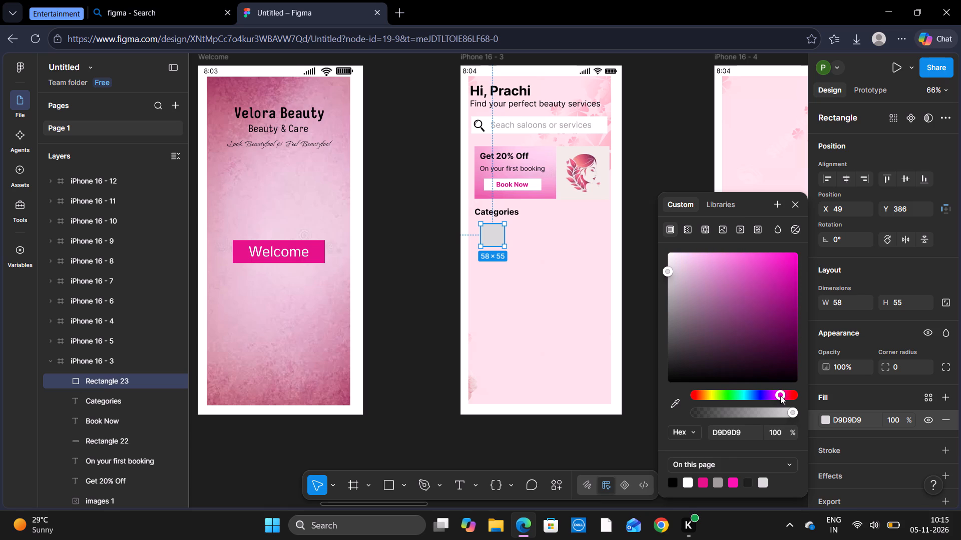
pyautogui.click(712, 261)
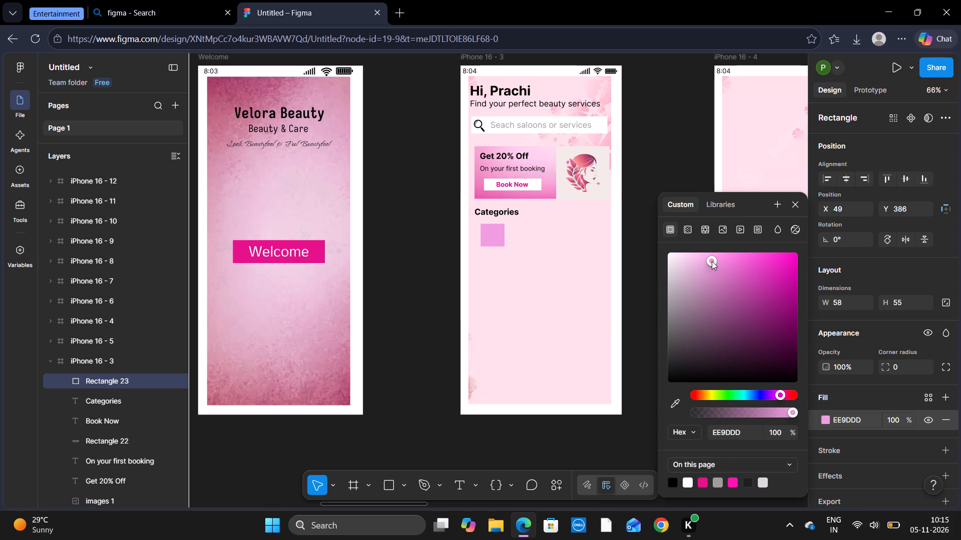
# Change the fill of the rectangle under "Categories" to a paler pink, F8D6E8.
pyautogui.click(702, 274)
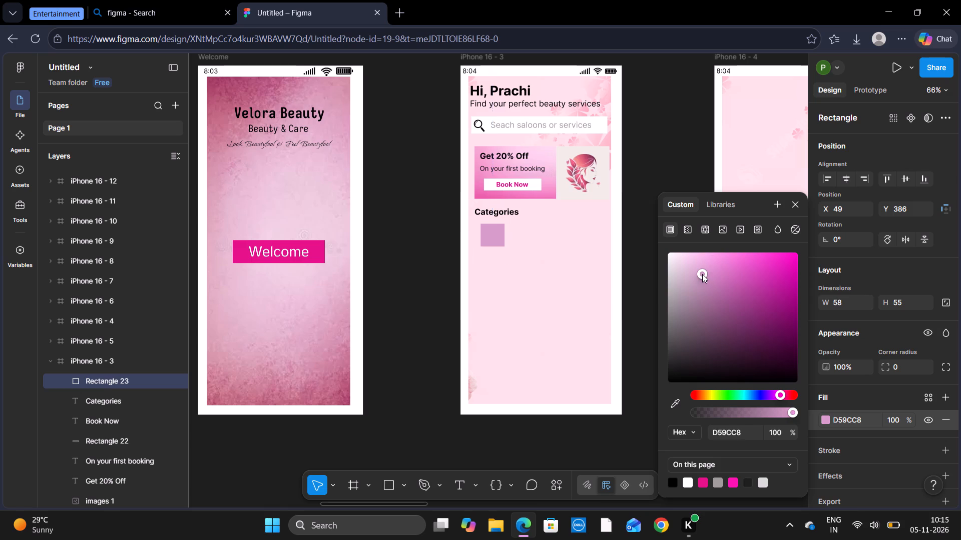
pyautogui.click(695, 296)
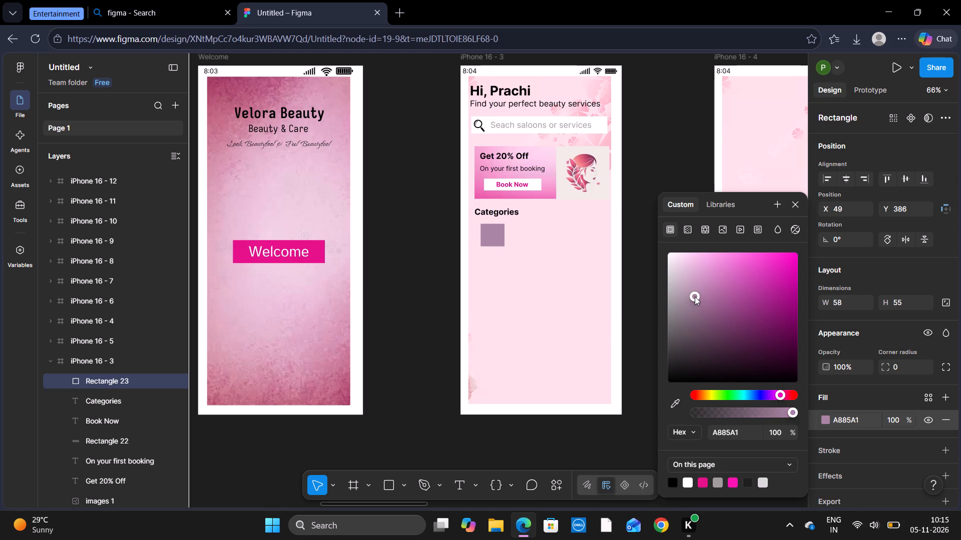
pyautogui.click(713, 291)
pyautogui.click(716, 307)
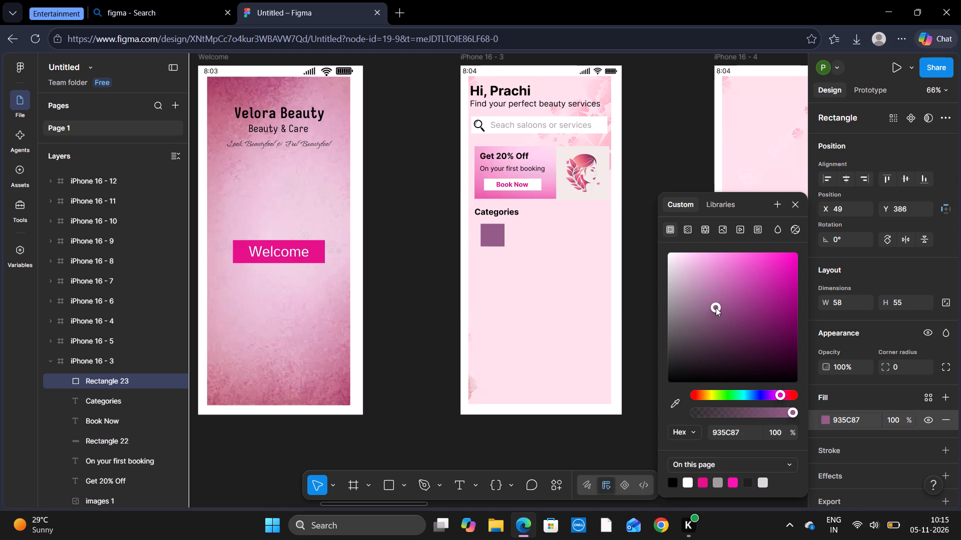
pyautogui.click(741, 275)
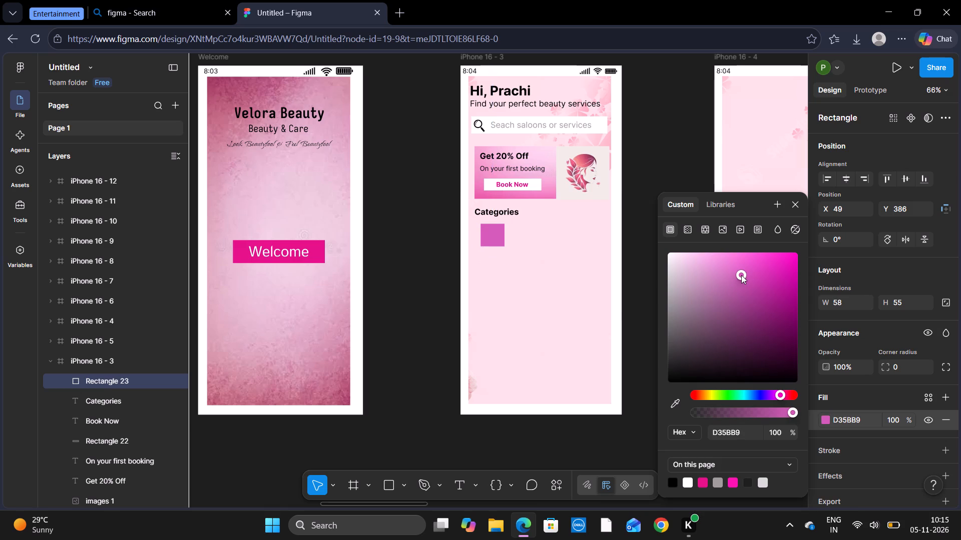
pyautogui.click(784, 395)
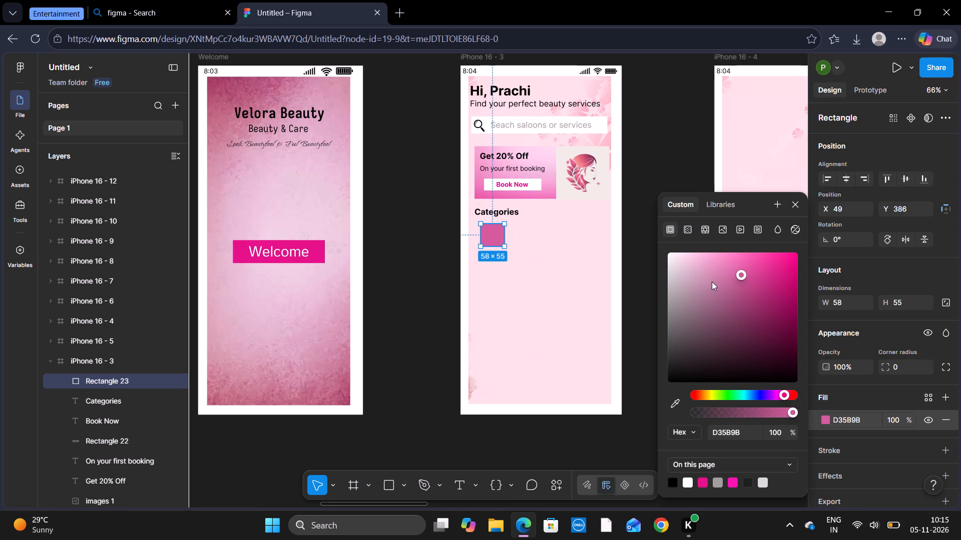
pyautogui.click(682, 259)
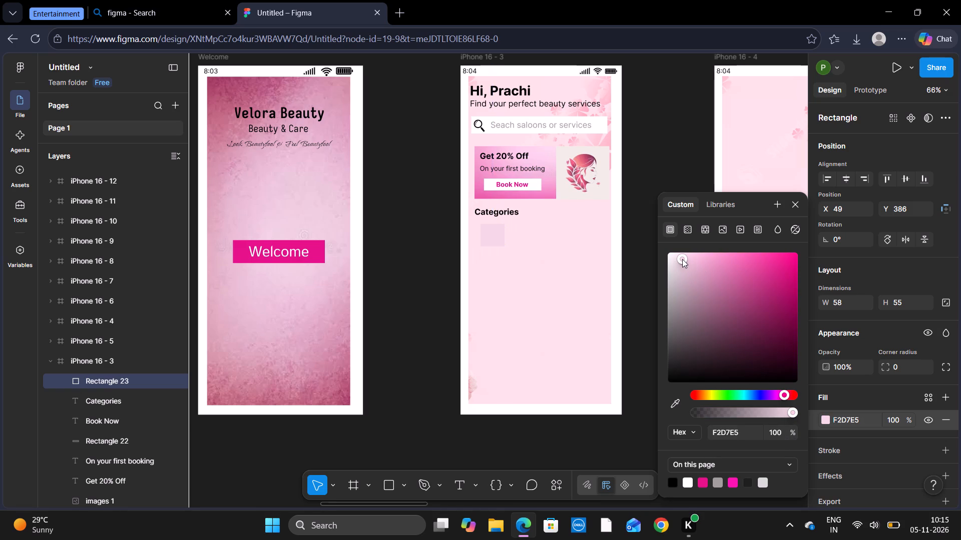
pyautogui.click(697, 258)
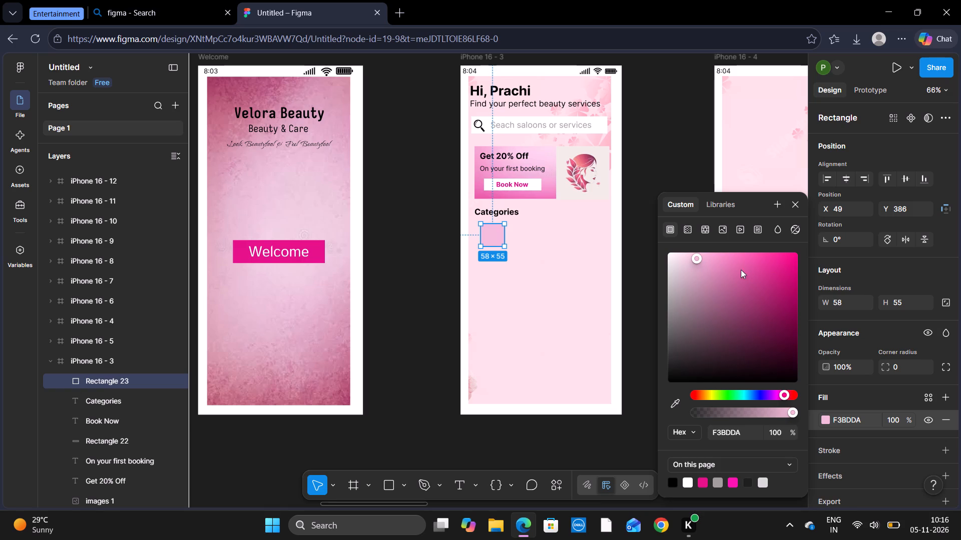
pyautogui.click(697, 275)
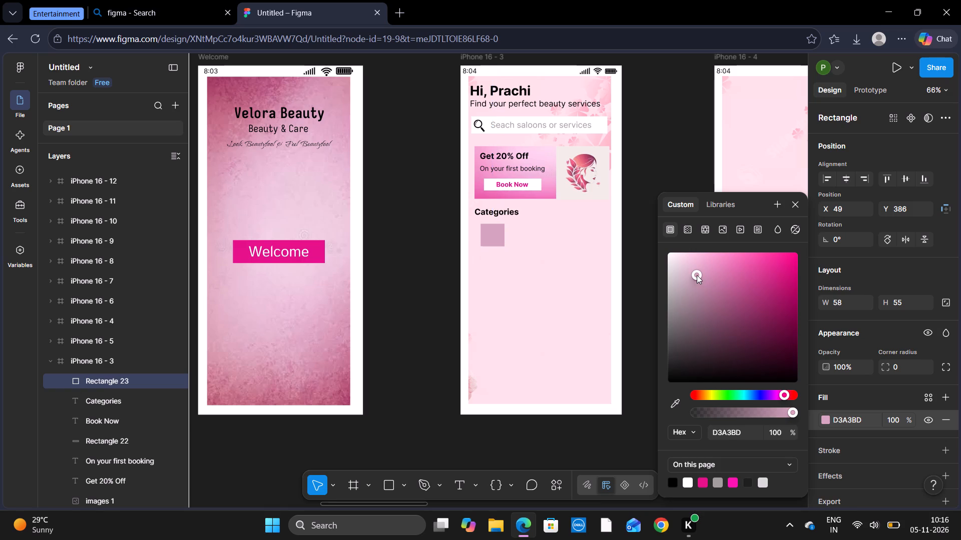
pyautogui.click(689, 256)
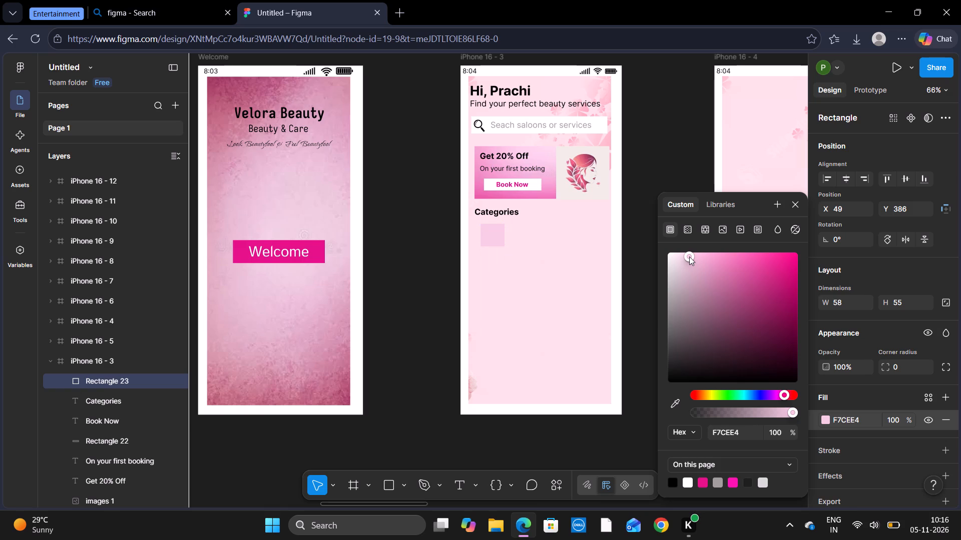
pyautogui.click(682, 254)
pyautogui.click(696, 271)
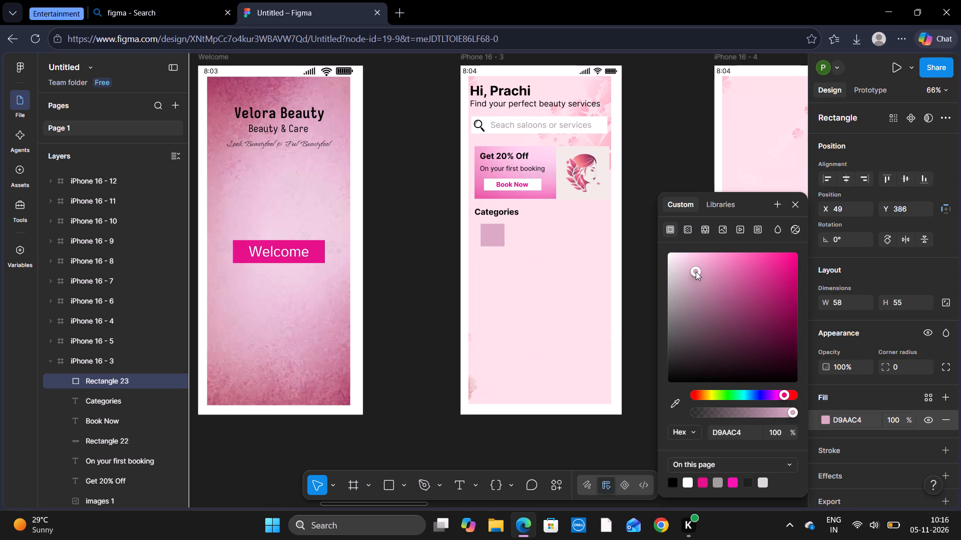
pyautogui.click(694, 255)
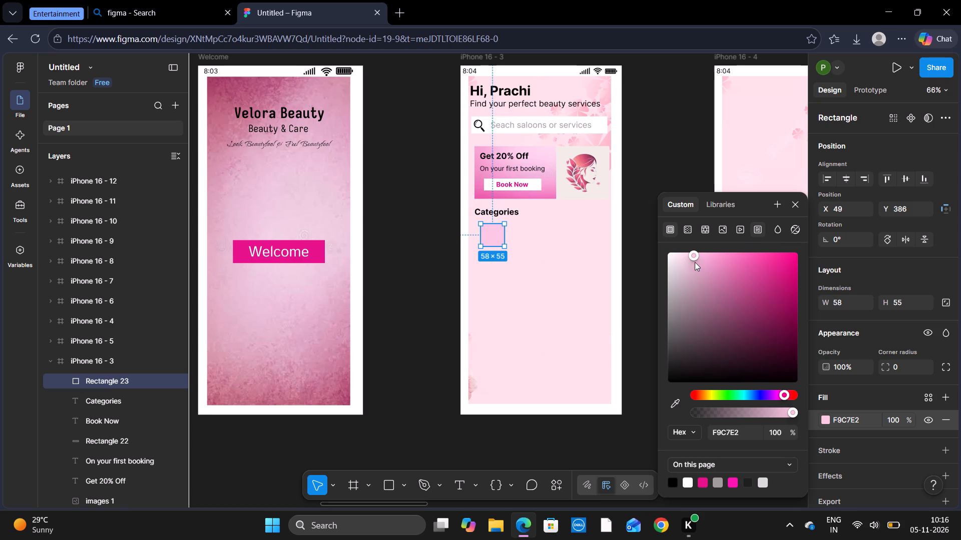
pyautogui.click(685, 256)
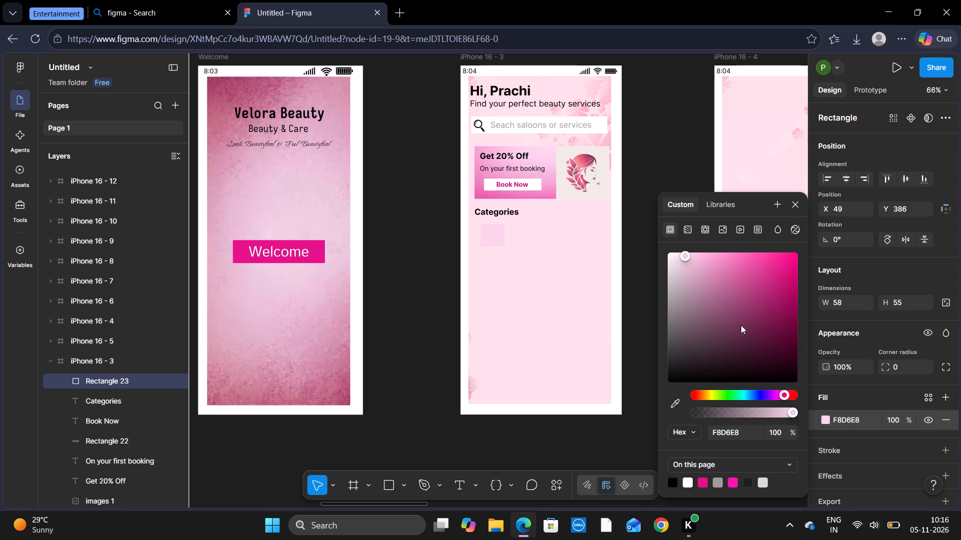
pyautogui.click(797, 200)
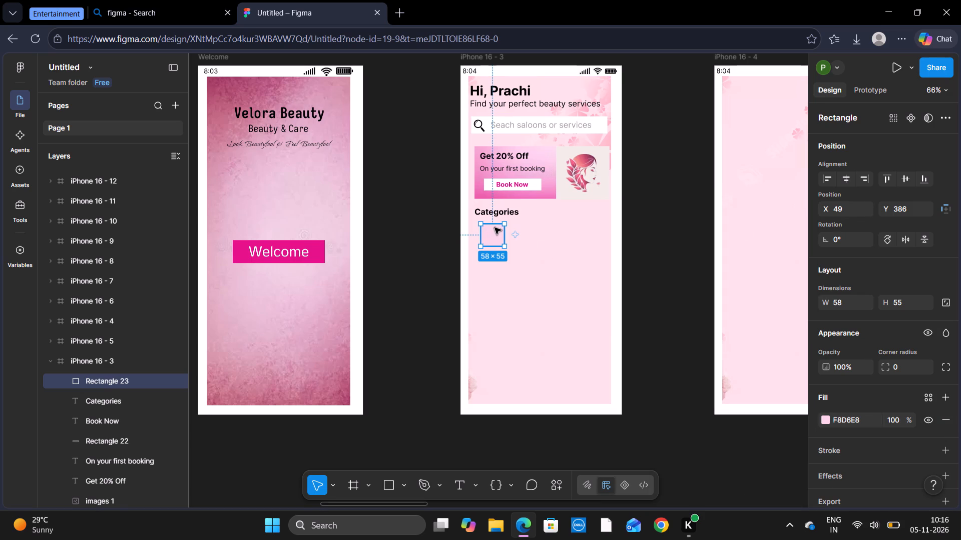
# Move the pale pink tile to about X 34, Y 395, aligned with the left edge of the "Categories" heading.
pyautogui.moveTo(495, 227); pyautogui.dragTo(488, 230)
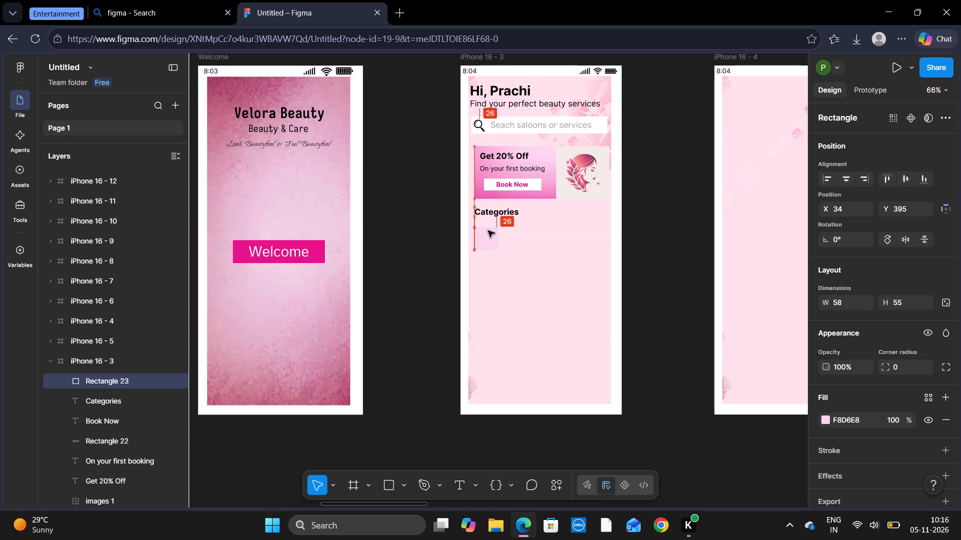
pyautogui.moveTo(488, 230); pyautogui.dragTo(489, 230)
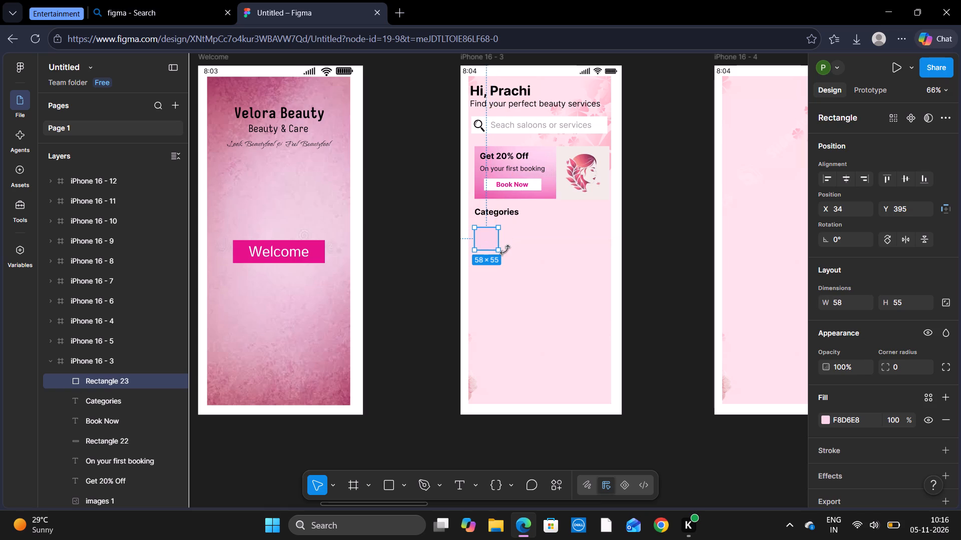
# Duplicate the pale pink tile three times and place the copies in an evenly spaced row beside it, the first at about X 124, Y 395.
pyautogui.hotkey('ctrl', 'c')
pyautogui.hotkey('ctrl', 'v')
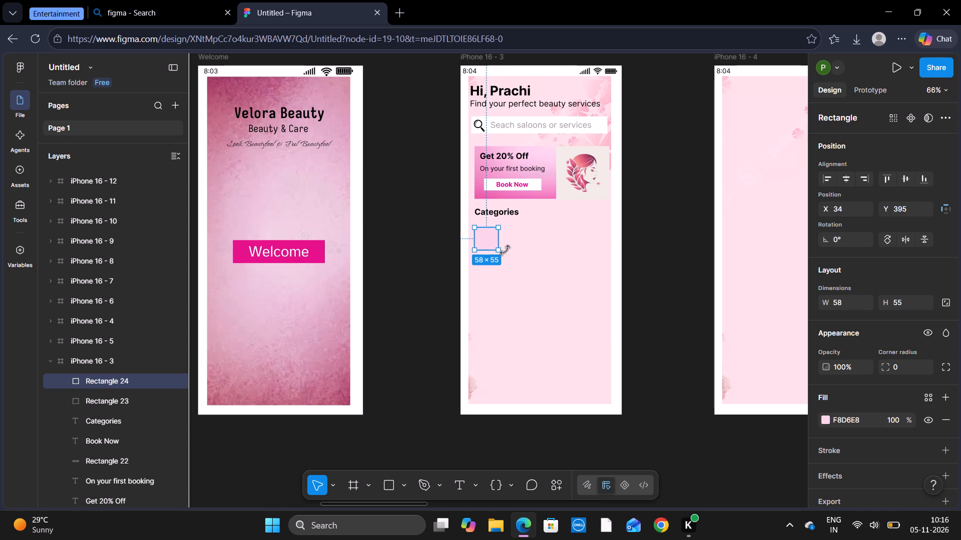
pyautogui.moveTo(491, 239); pyautogui.dragTo(522, 238)
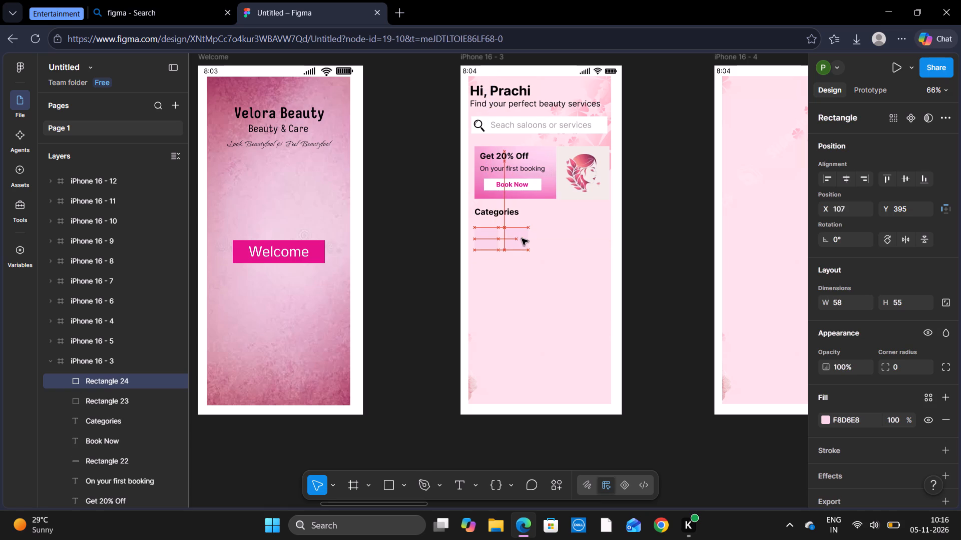
pyautogui.moveTo(522, 238); pyautogui.dragTo(527, 238)
pyautogui.hotkey('ctrl', 'v')
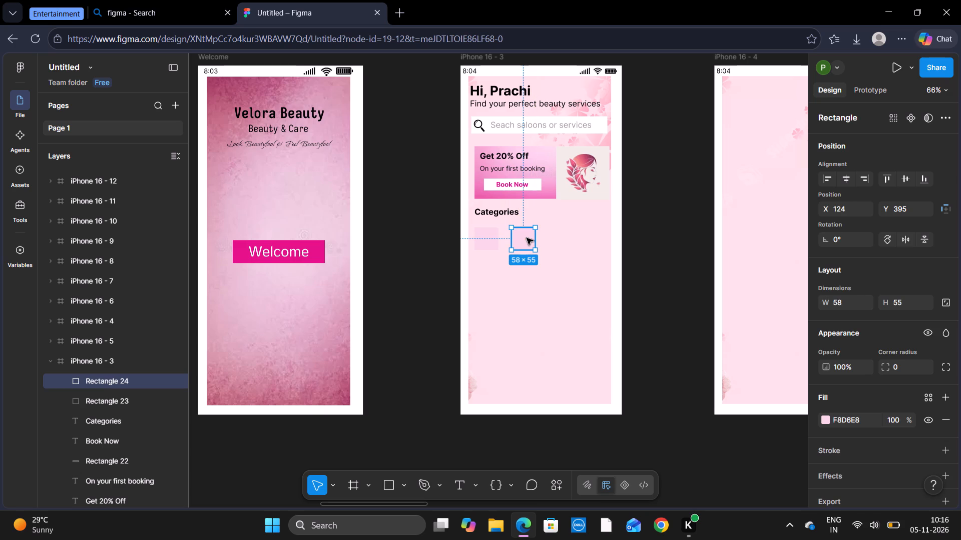
pyautogui.moveTo(486, 236); pyautogui.dragTo(550, 240)
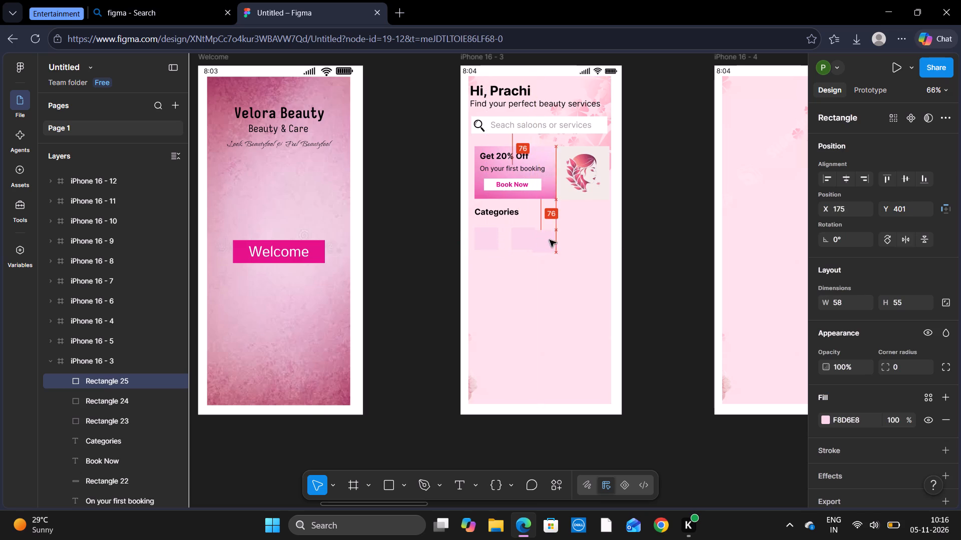
pyautogui.moveTo(550, 240); pyautogui.dragTo(560, 236)
pyautogui.hotkey('ctrl', 'v')
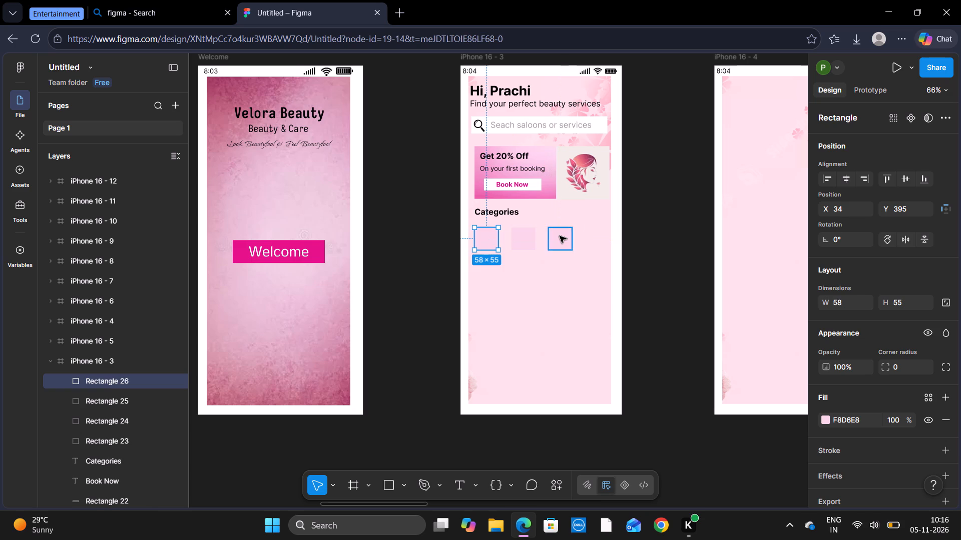
pyautogui.moveTo(482, 242); pyautogui.dragTo(589, 247)
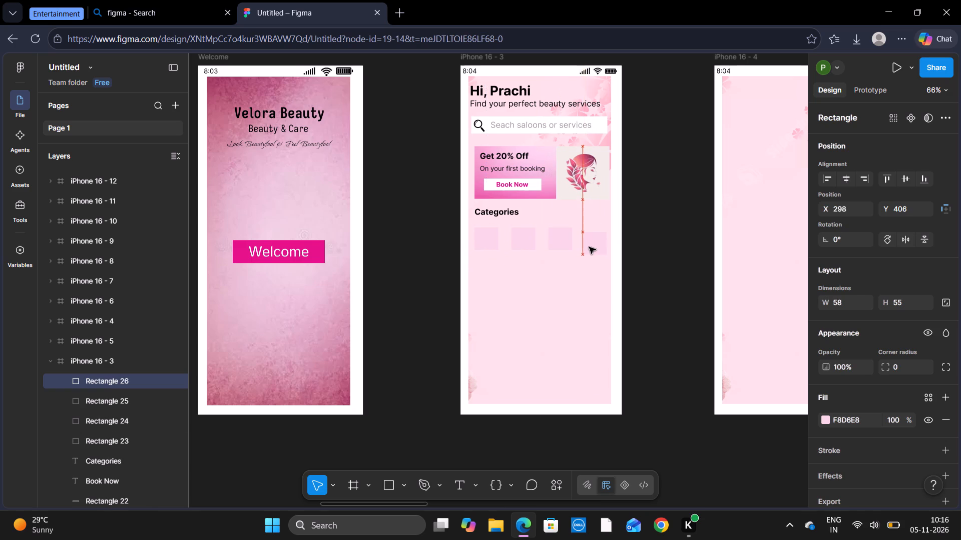
pyautogui.moveTo(589, 247); pyautogui.dragTo(592, 242)
pyautogui.click(643, 253)
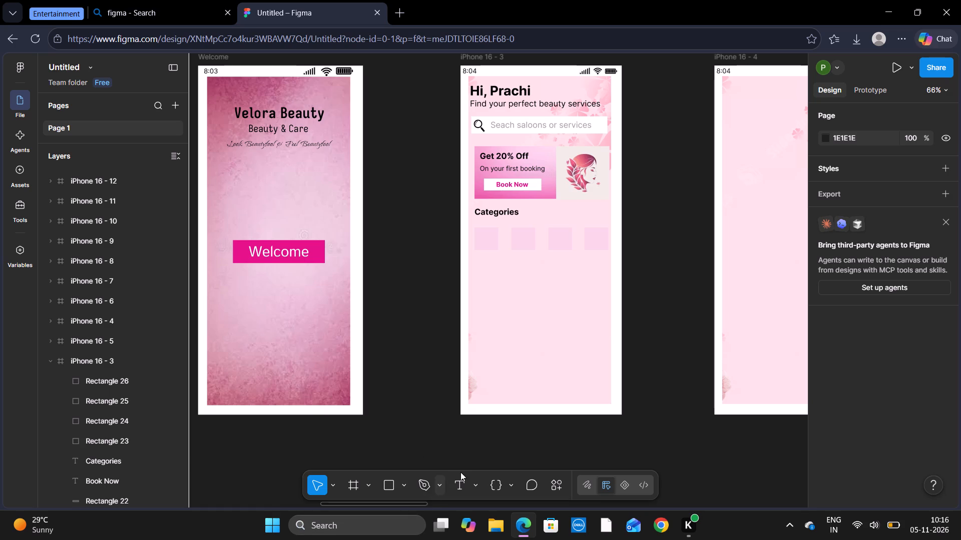
# Open the Google home page in a new browser tab using the recent "goggle" search.
pyautogui.click(337, 529)
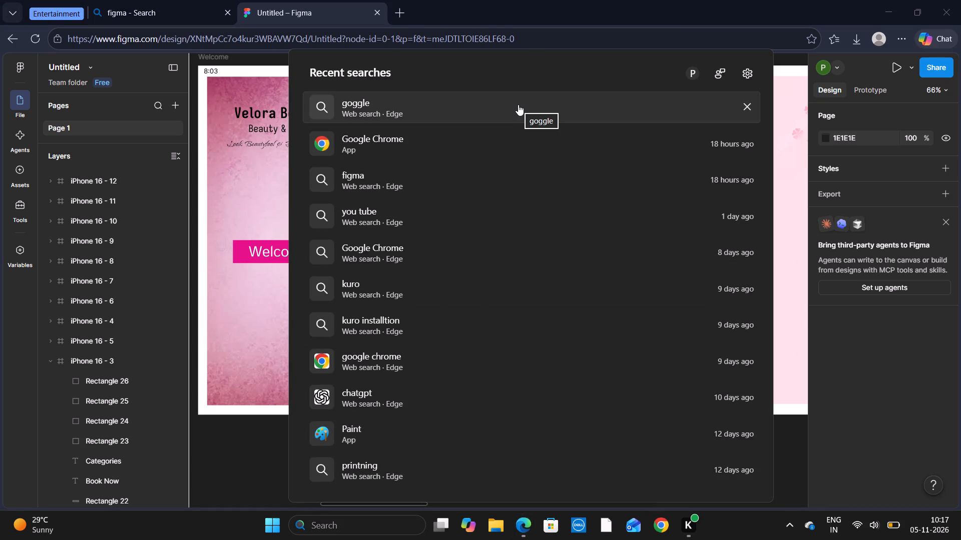
pyautogui.click(518, 104)
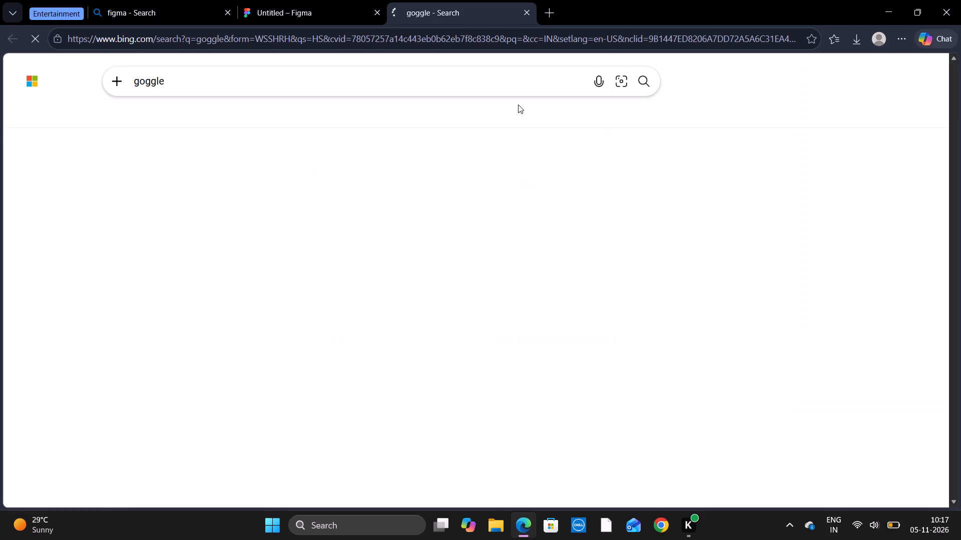
pyautogui.click(123, 245)
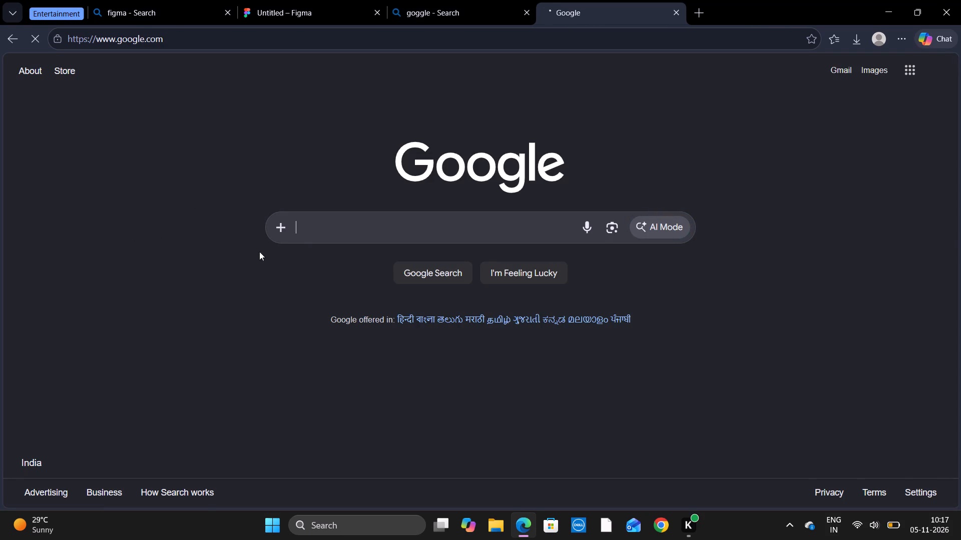
# Search Google for "Hair icon in pink and black colour" and look through the results.
pyautogui.click(299, 230)
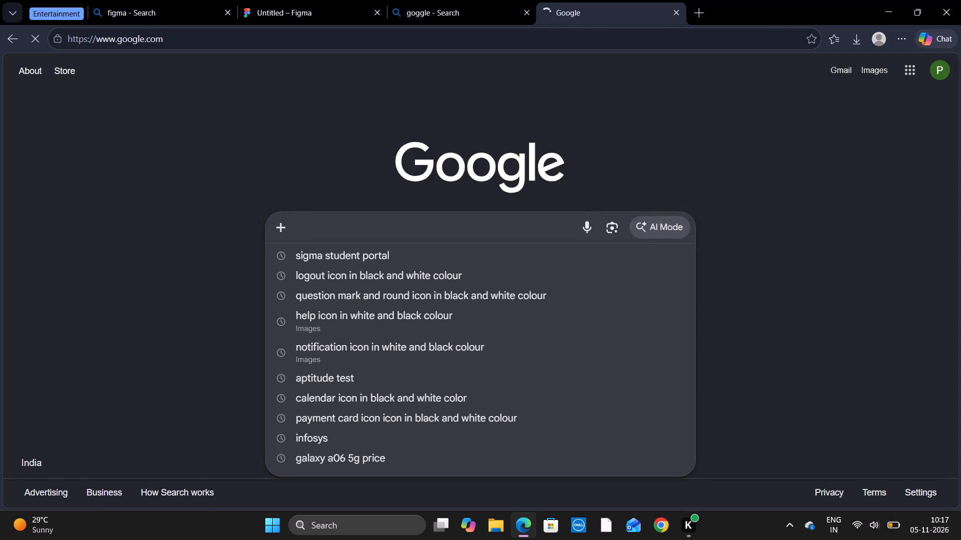
pyautogui.hotkey('shift', 'h')
pyautogui.write('air icon in')
pyautogui.press('space')
pyautogui.write('pi')
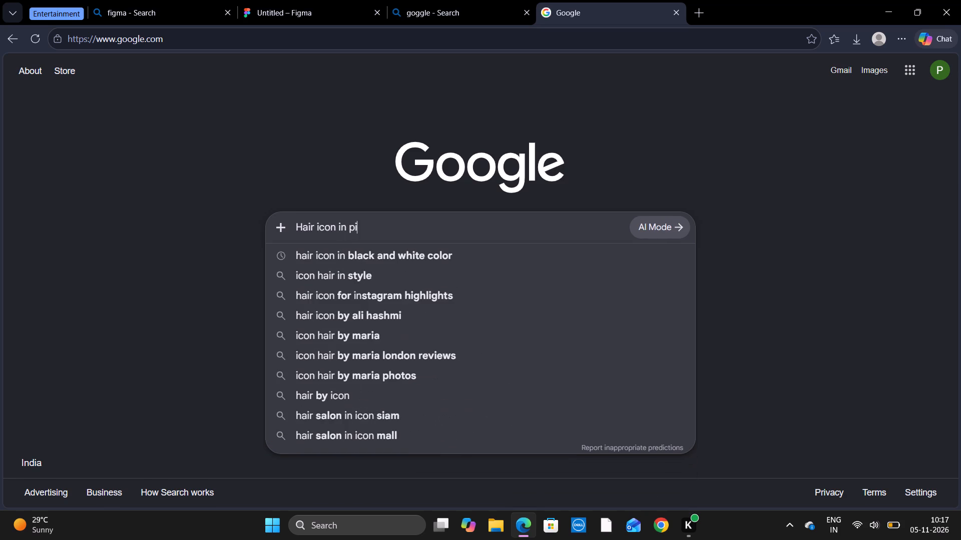
pyautogui.write('nk and black color')
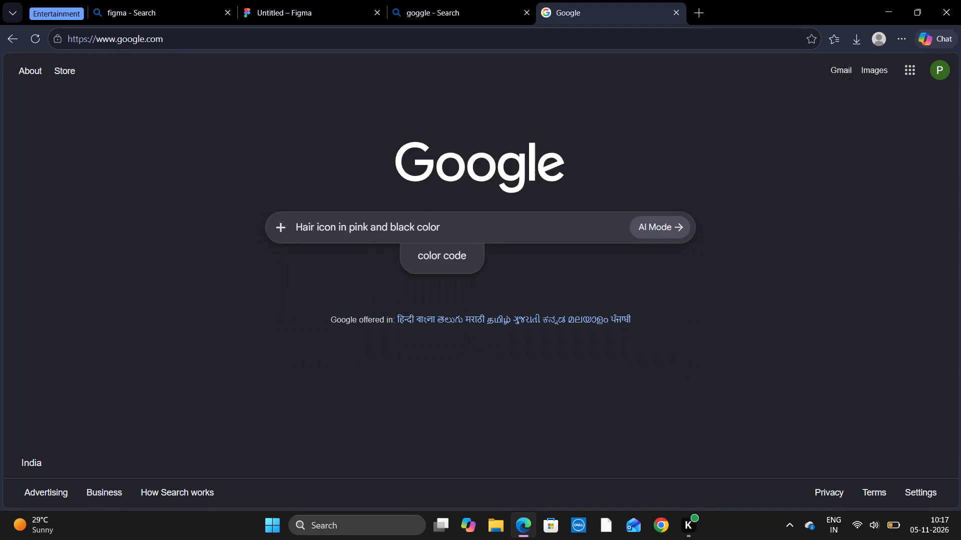
pyautogui.press('BackSpace')
pyautogui.write('ur')
pyautogui.press('Return')
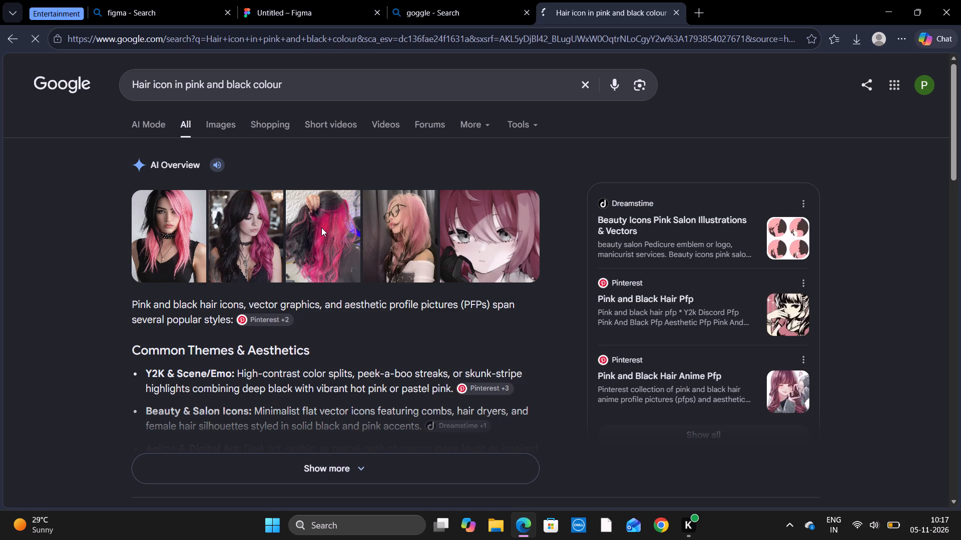
pyautogui.scroll(-3, 334, 353)
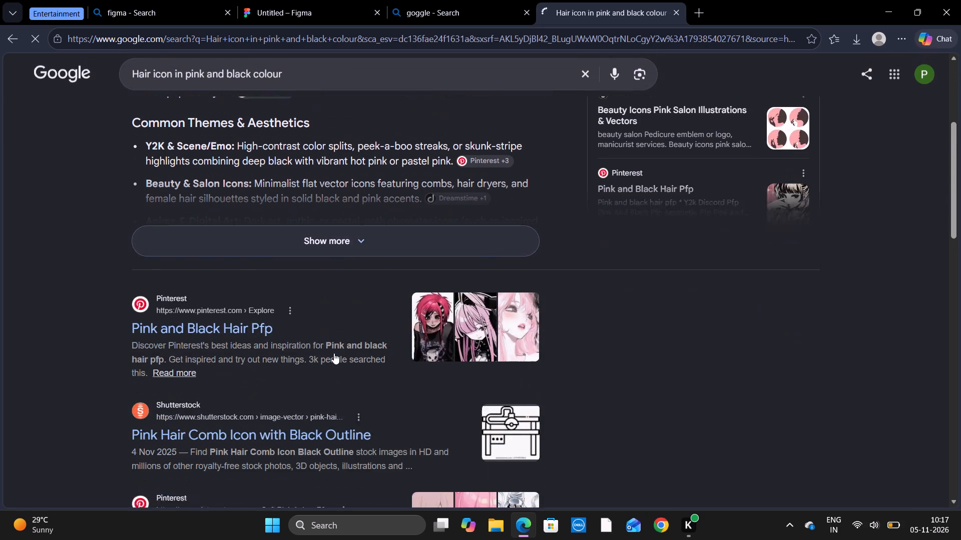
pyautogui.scroll(-6, 334, 353)
pyautogui.scroll(14, 334, 353)
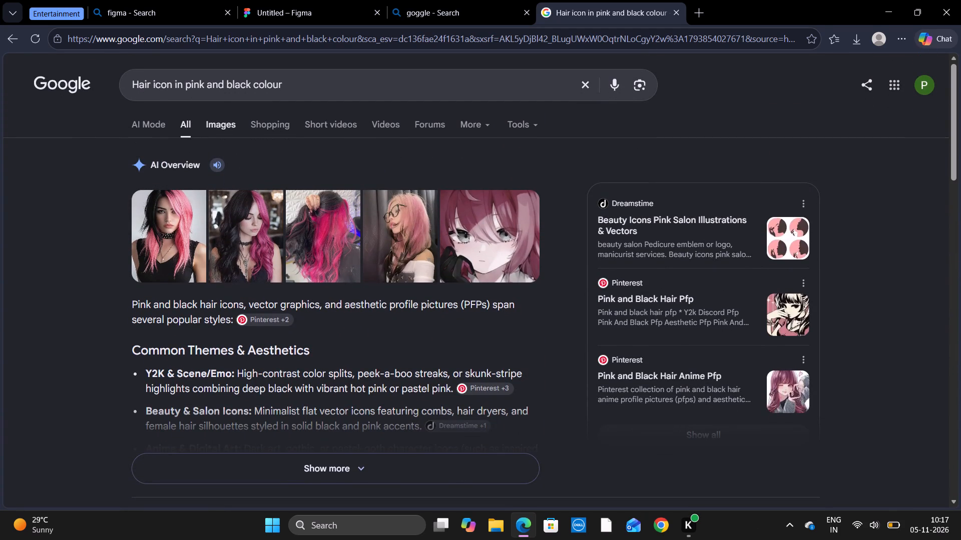
# Change the Google search to "Hair icon in pink colour" and run it.
pyautogui.click(283, 87)
pyautogui.press('BackSpace')
pyautogui.press('BackSpace')
pyautogui.press('BackSpace')
pyautogui.press('BackSpace')
pyautogui.press('BackSpace')
pyautogui.press('BackSpace')
pyautogui.press('BackSpace')
pyautogui.press('BackSpace')
pyautogui.press('BackSpace')
pyautogui.press('BackSpace')
pyautogui.press('BackSpace')
pyautogui.press('BackSpace')
pyautogui.press('BackSpace')
pyautogui.press('BackSpace')
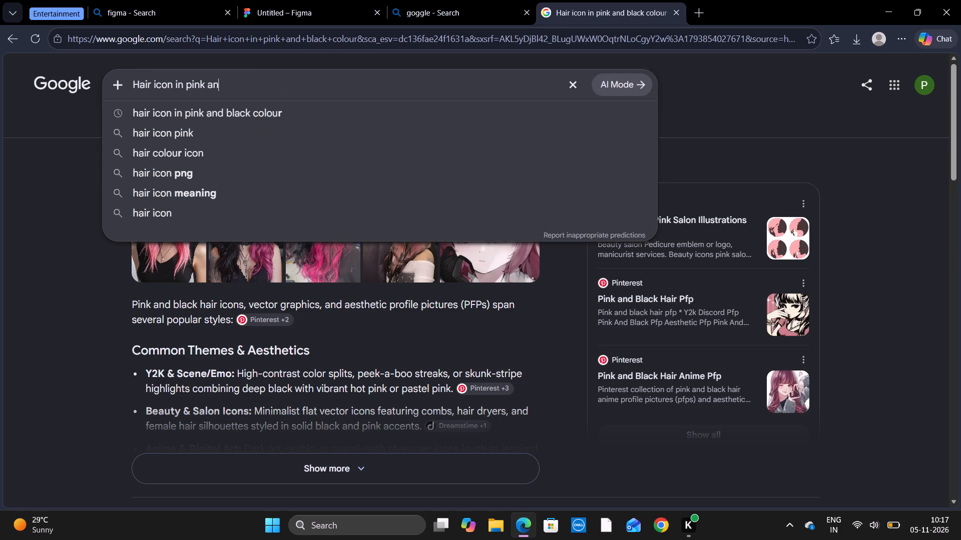
pyautogui.press('BackSpace')
pyautogui.press('BackSpace')
pyautogui.write('coloue')
pyautogui.press('BackSpace')
pyautogui.press('r')
pyautogui.press('Return')
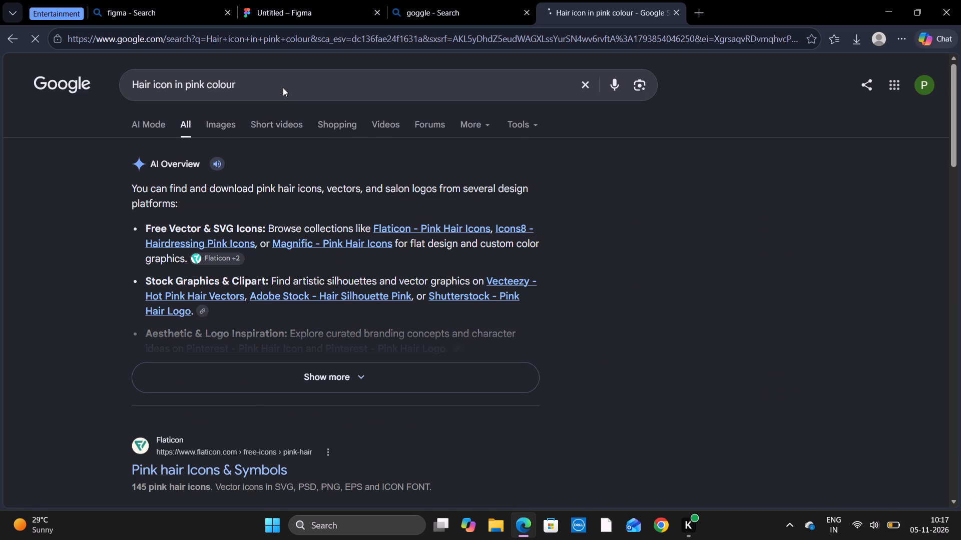
# Change the Google search to "Hair cut icon in pink colour" and run it.
pyautogui.click(152, 84)
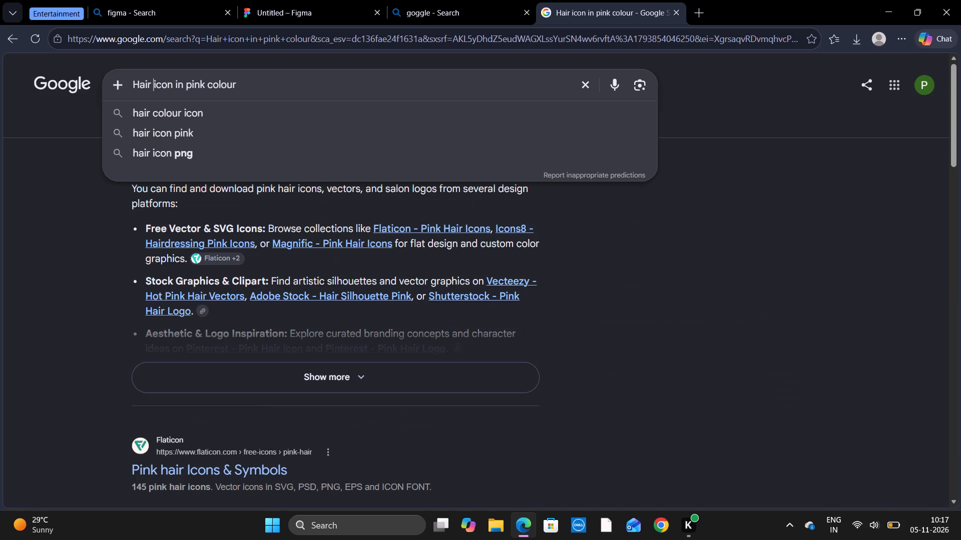
pyautogui.write('ci')
pyautogui.press('BackSpace')
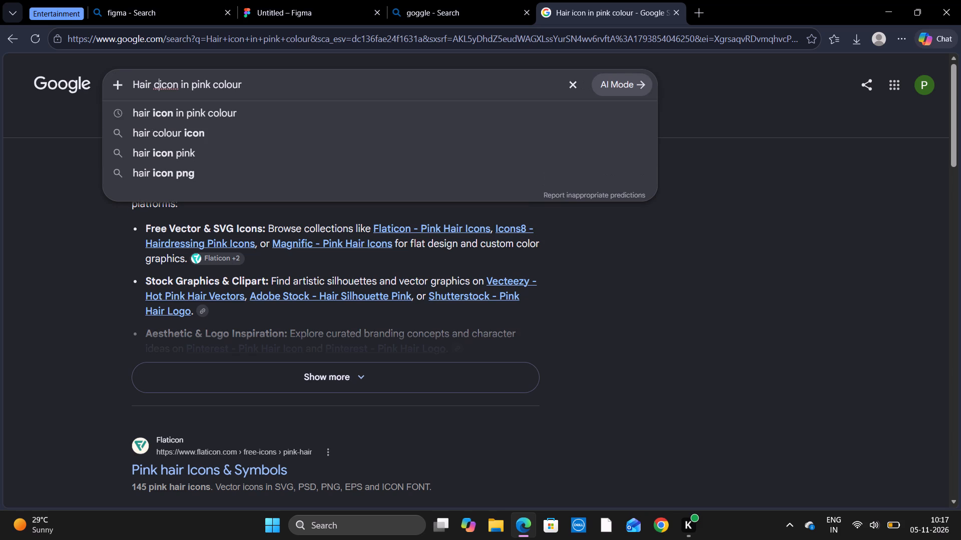
pyautogui.write('ut')
pyautogui.press('space')
pyautogui.press('Return')
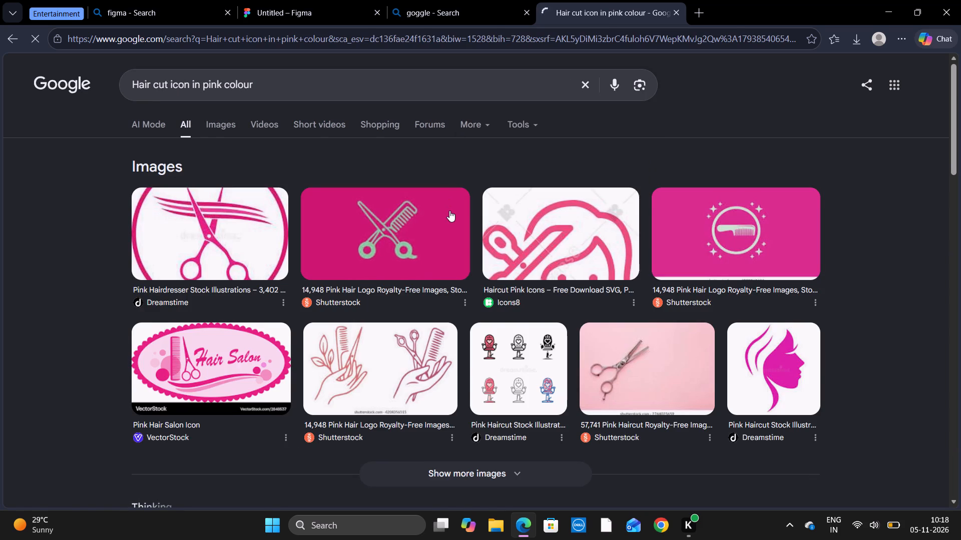
# Look through the search results and open the Icons8 "Haircut Pink Icons" page.
pyautogui.scroll(-1, 449, 210)
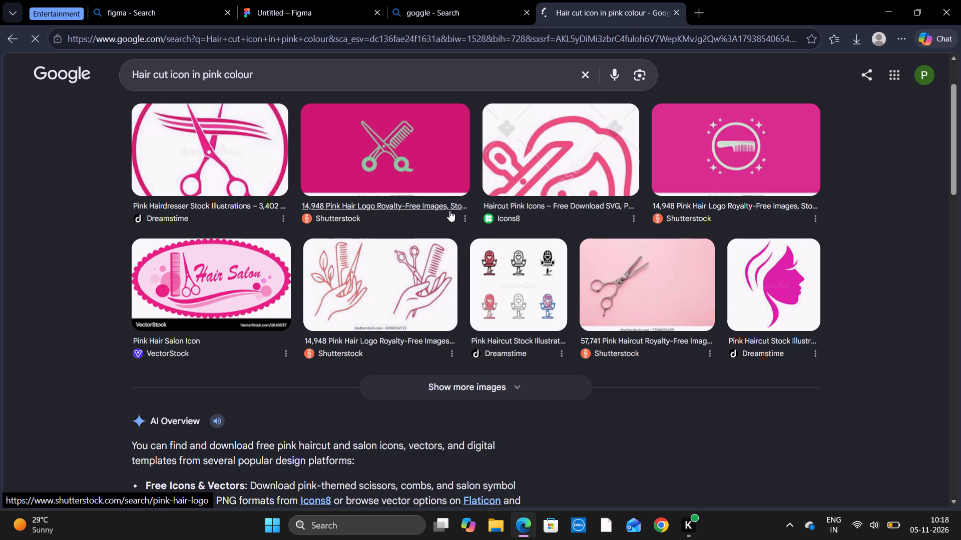
pyautogui.scroll(-6, 449, 210)
pyautogui.hscroll(1, 449, 210)
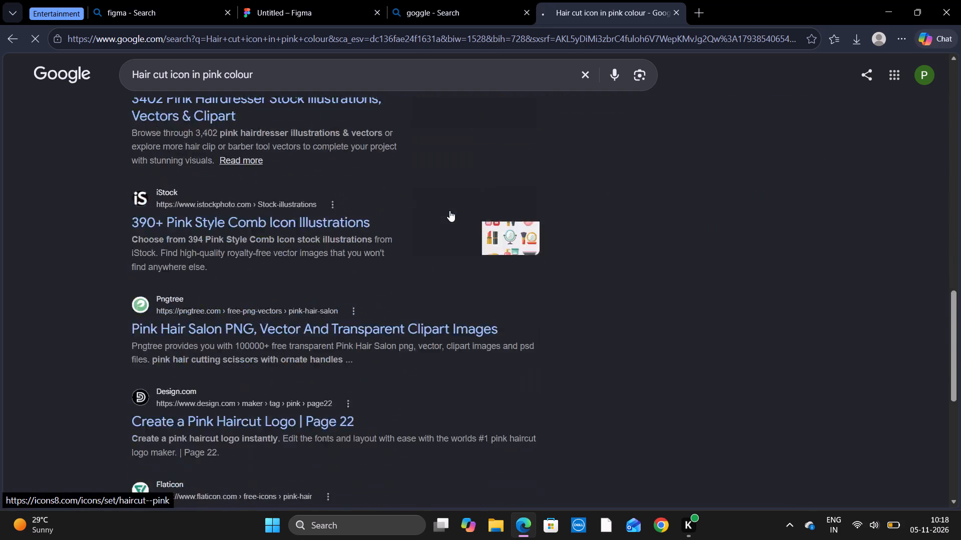
pyautogui.hscroll(1, 449, 210)
pyautogui.scroll(-2, 449, 210)
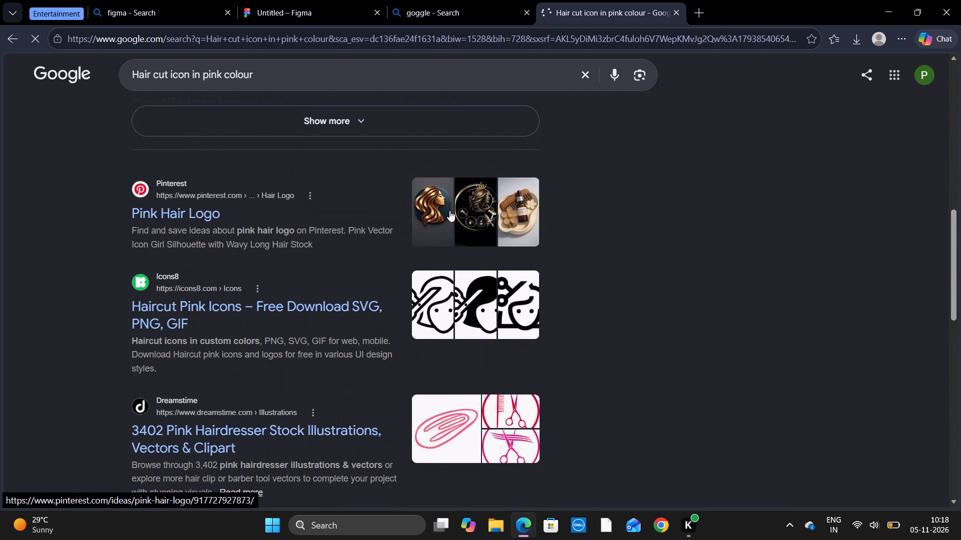
pyautogui.click(510, 298)
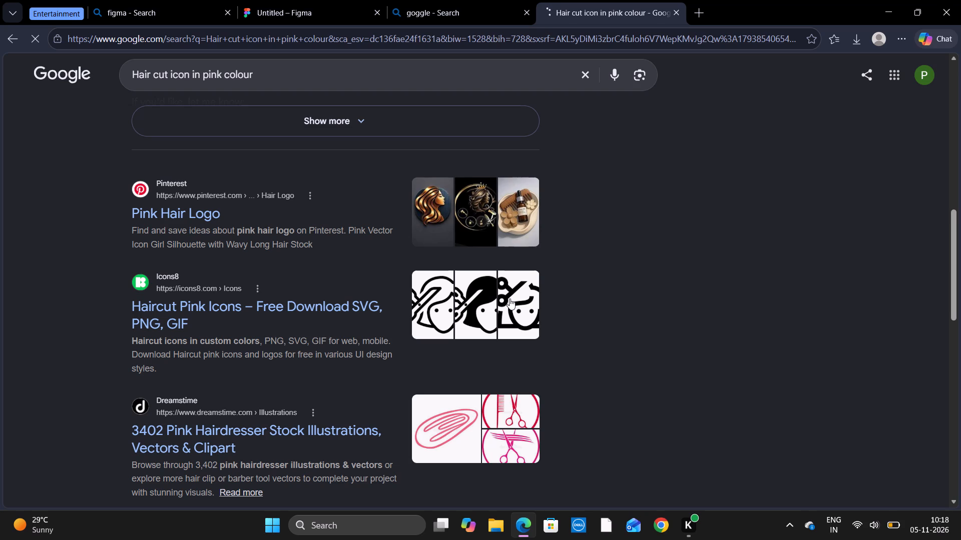
pyautogui.click(510, 298)
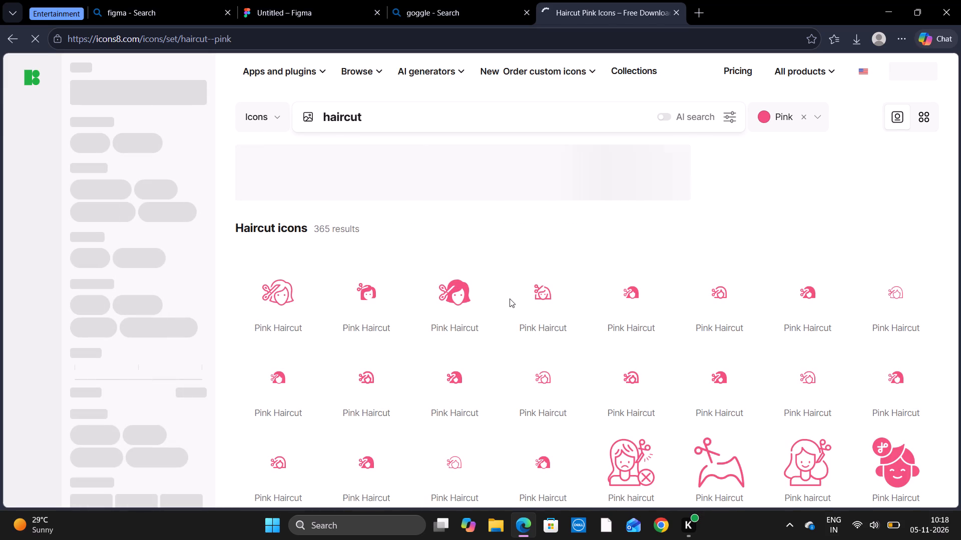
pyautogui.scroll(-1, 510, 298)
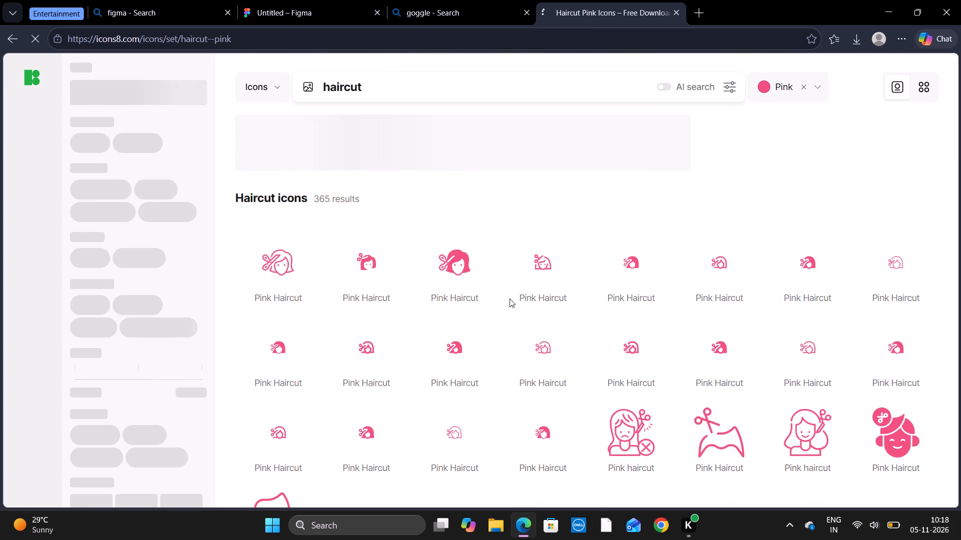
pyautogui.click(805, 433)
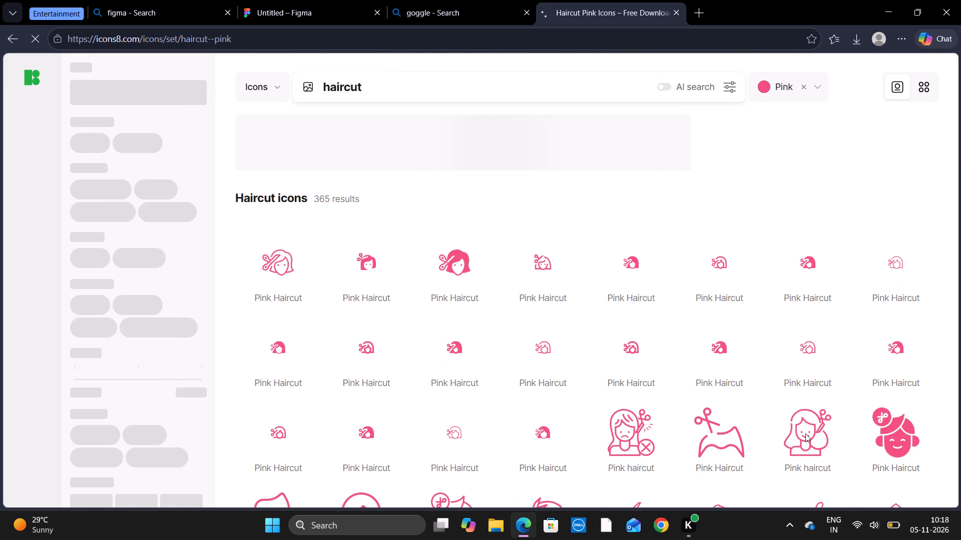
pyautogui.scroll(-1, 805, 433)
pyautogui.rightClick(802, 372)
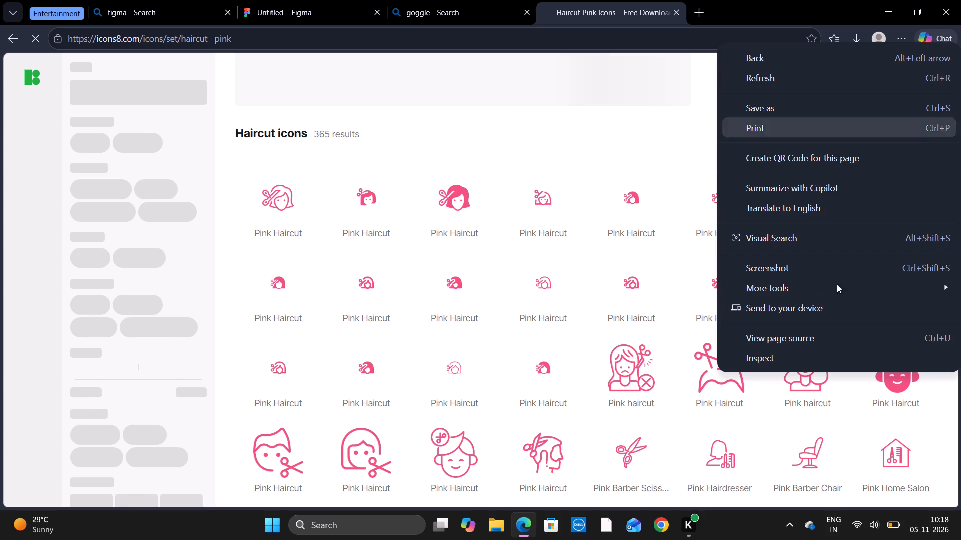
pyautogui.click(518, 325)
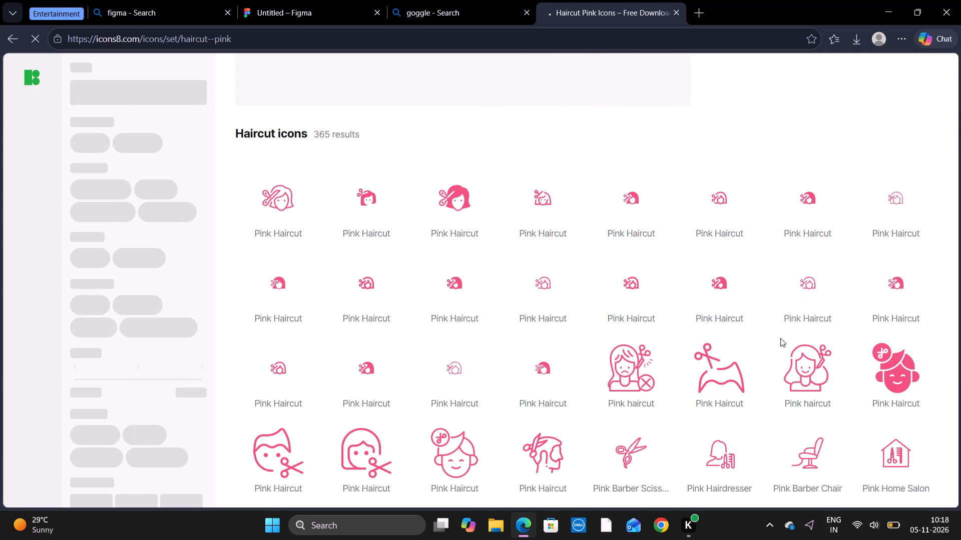
# Capture a tightly cropped Snipping Tool screenshot of the "Pink haircut" icon of a smiling long-haired woman with scissors, allowing the border to be turned off.
pyautogui.press('Print')
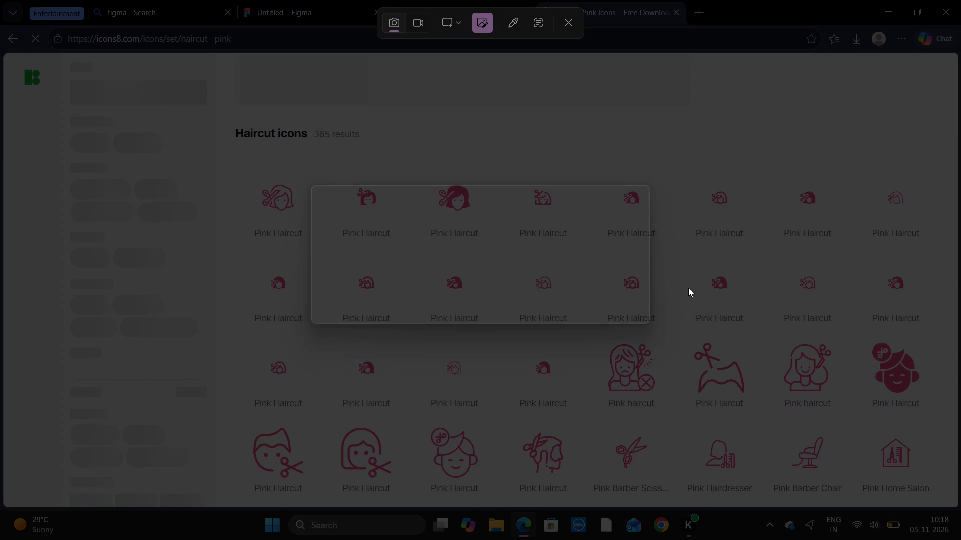
pyautogui.click(432, 296)
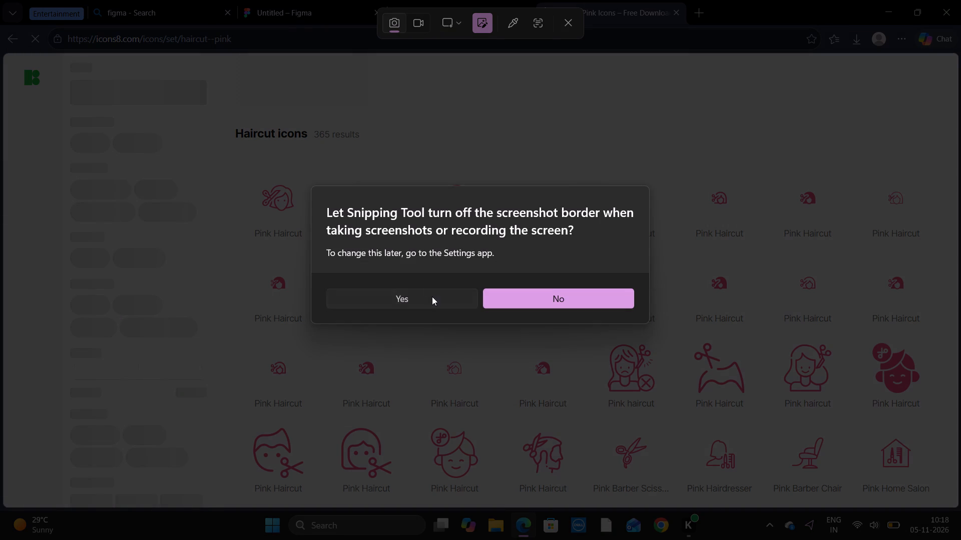
pyautogui.moveTo(782, 334); pyautogui.dragTo(840, 394)
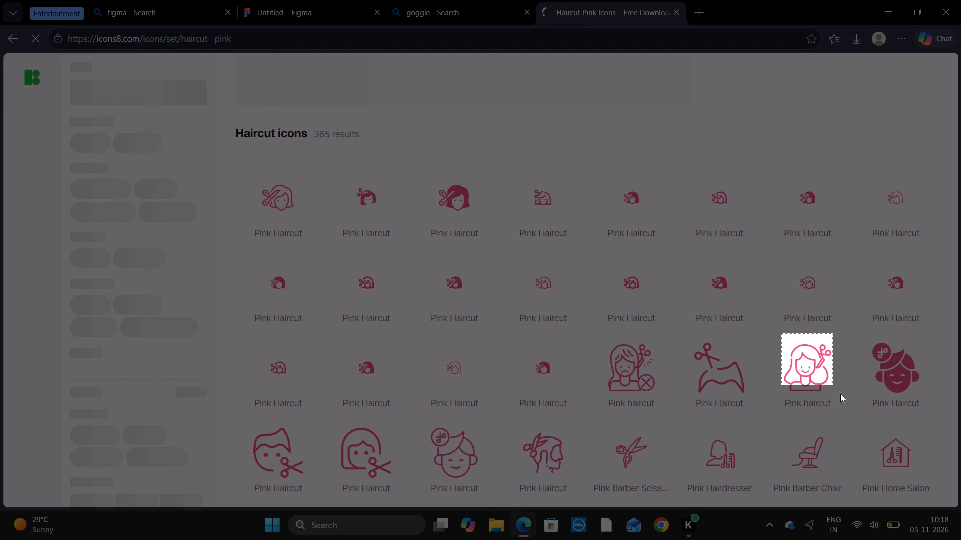
pyautogui.moveTo(840, 394); pyautogui.dragTo(842, 398)
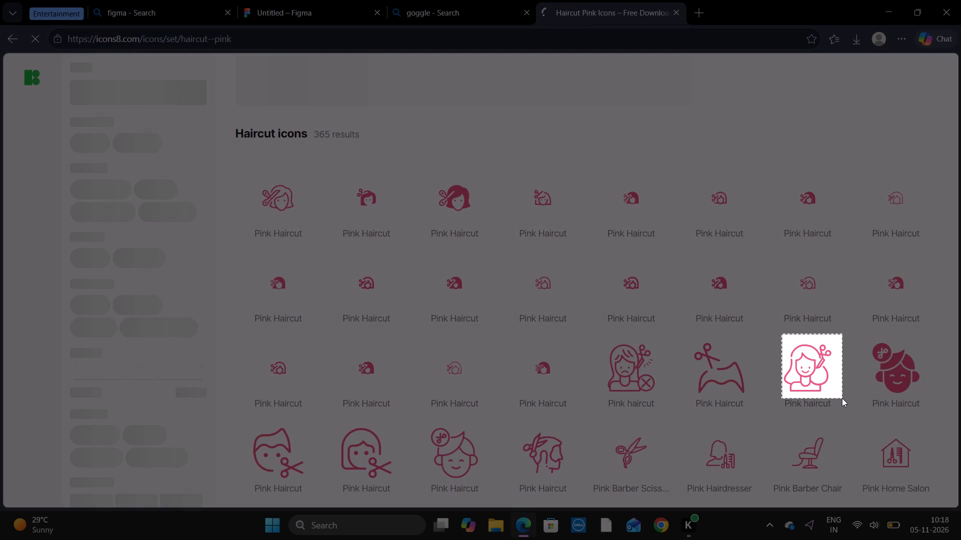
pyautogui.moveTo(842, 398); pyautogui.dragTo(842, 393)
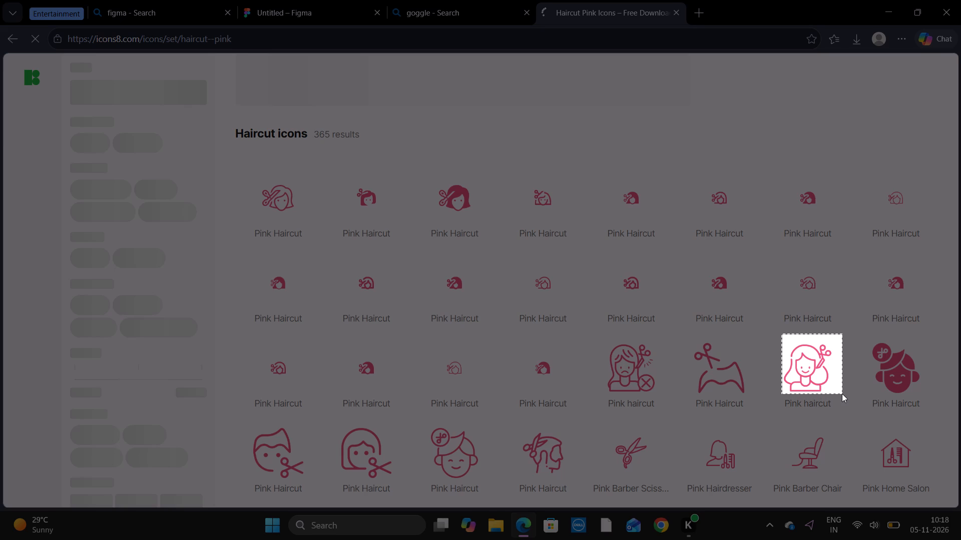
pyautogui.moveTo(844, 357); pyautogui.dragTo(834, 358)
pyautogui.moveTo(806, 331); pyautogui.dragTo(806, 336)
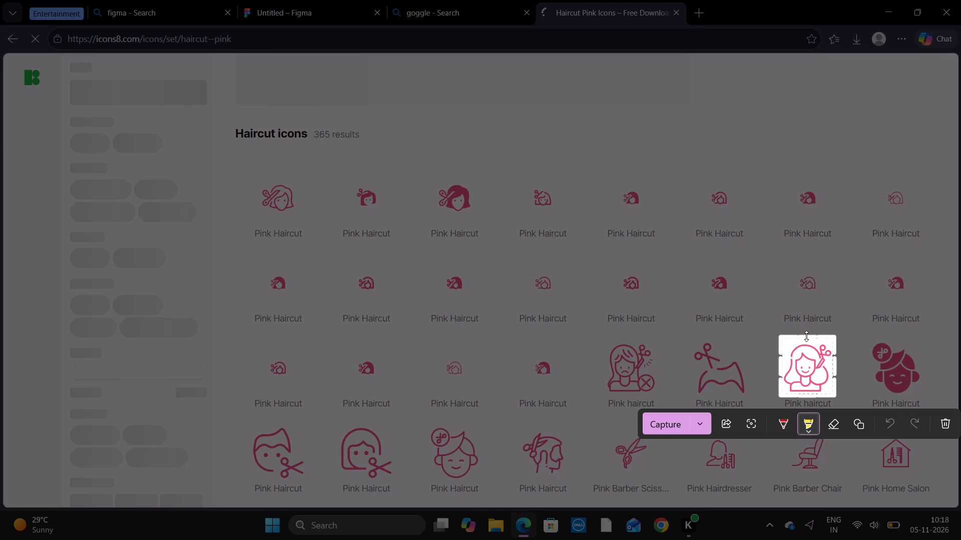
pyautogui.moveTo(806, 336); pyautogui.dragTo(807, 337)
pyautogui.click(807, 337)
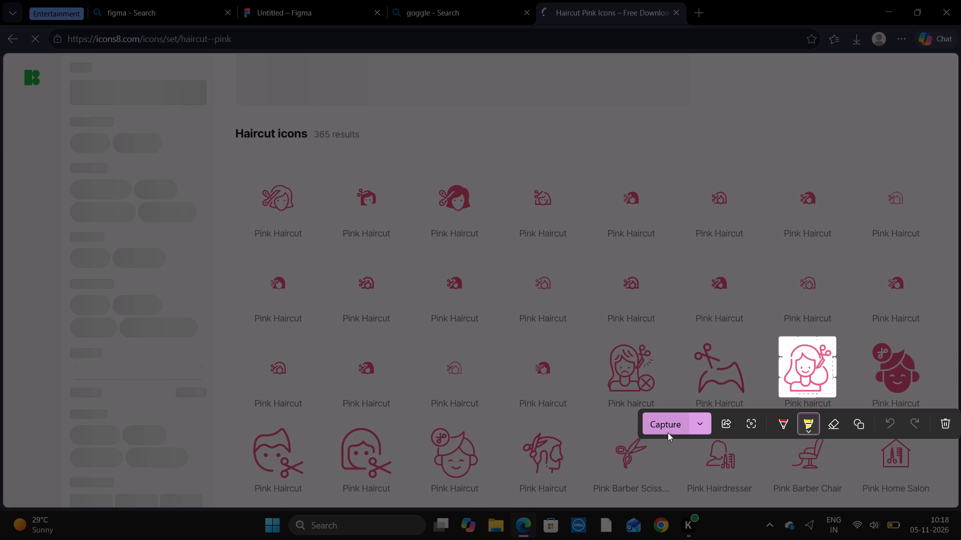
pyautogui.click(668, 427)
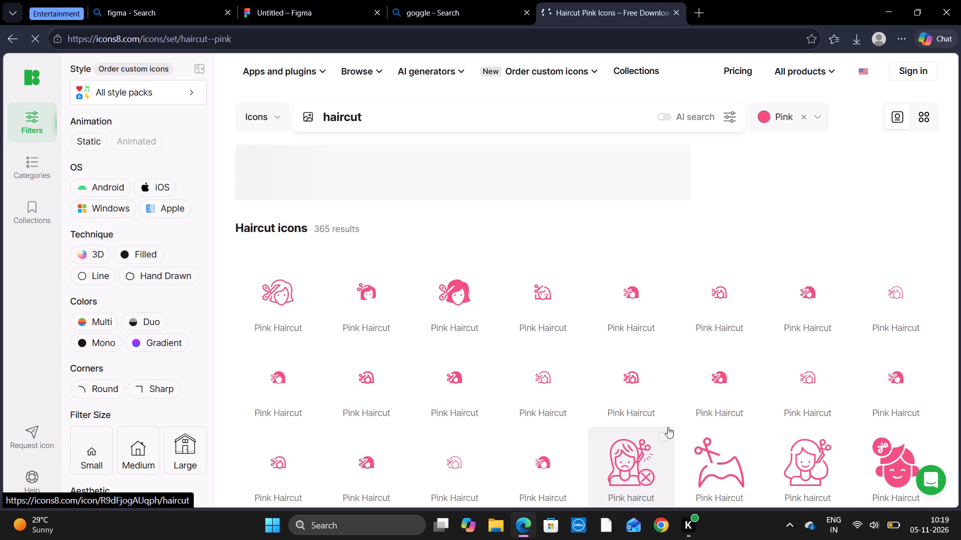
# Switch back to the Untitled Figma file and dismiss the screenshot notification.
pyautogui.click(262, 2)
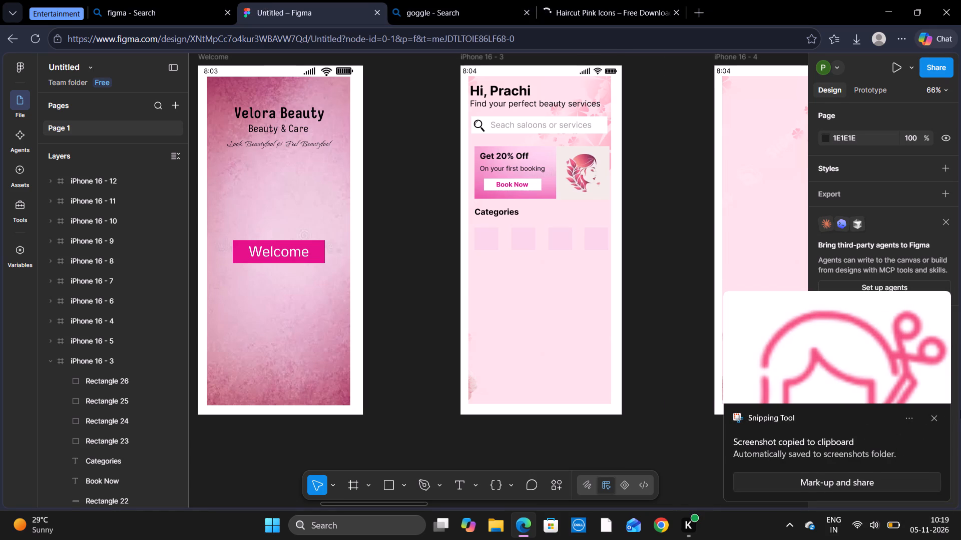
pyautogui.click(935, 414)
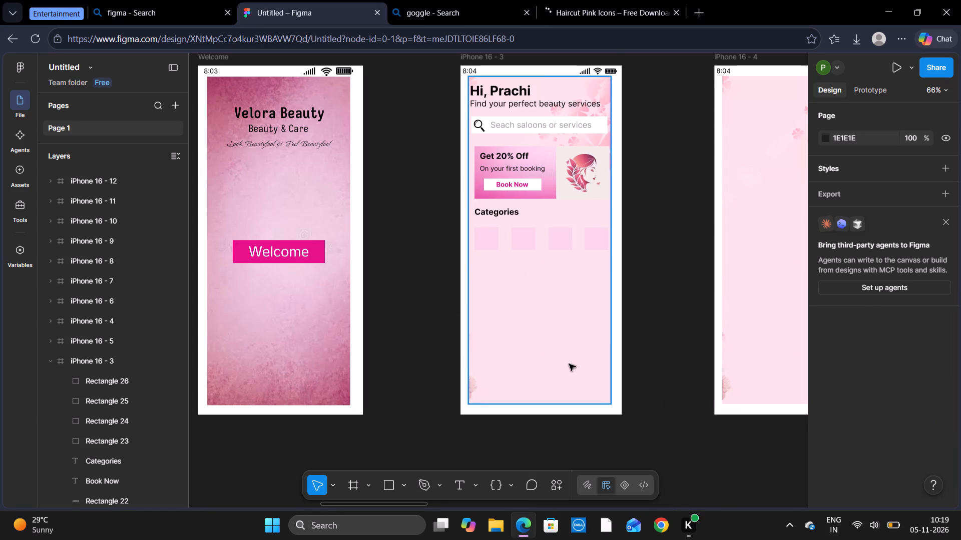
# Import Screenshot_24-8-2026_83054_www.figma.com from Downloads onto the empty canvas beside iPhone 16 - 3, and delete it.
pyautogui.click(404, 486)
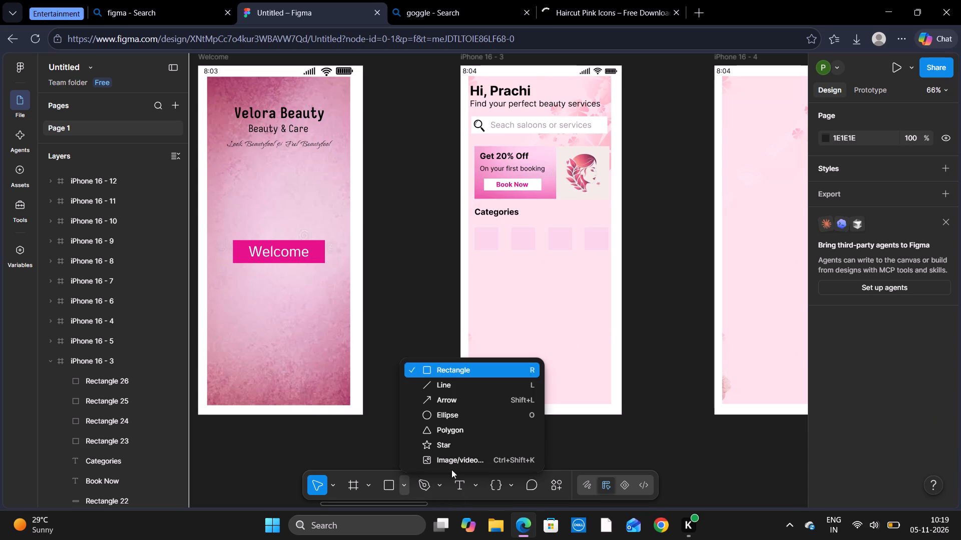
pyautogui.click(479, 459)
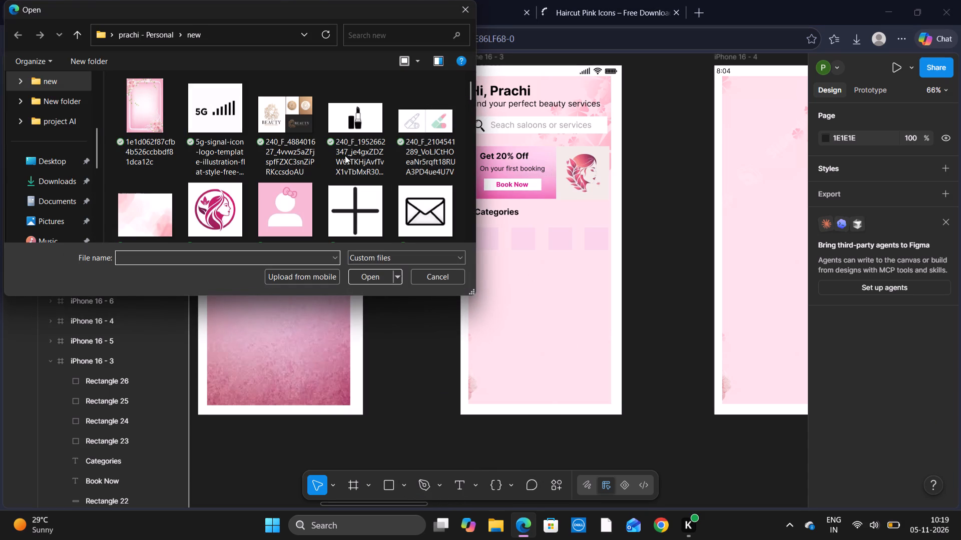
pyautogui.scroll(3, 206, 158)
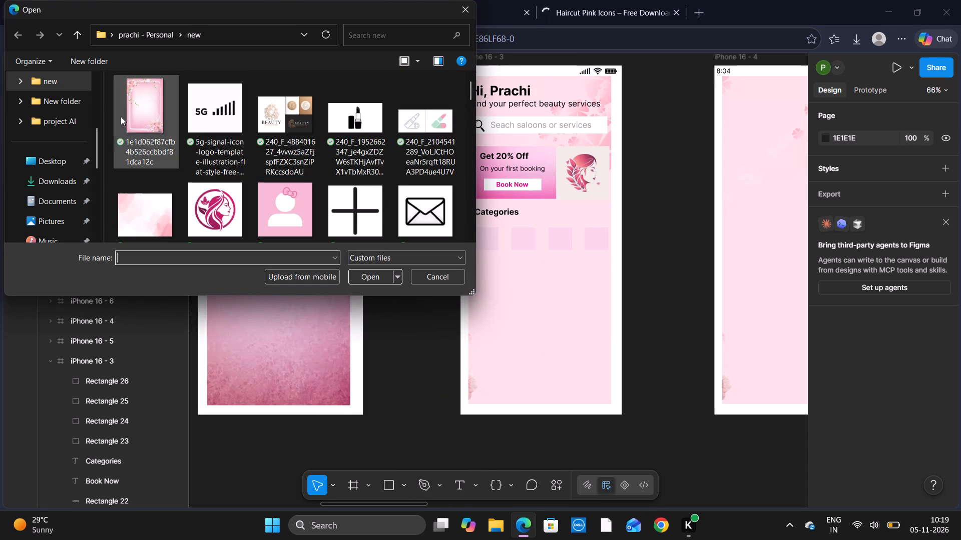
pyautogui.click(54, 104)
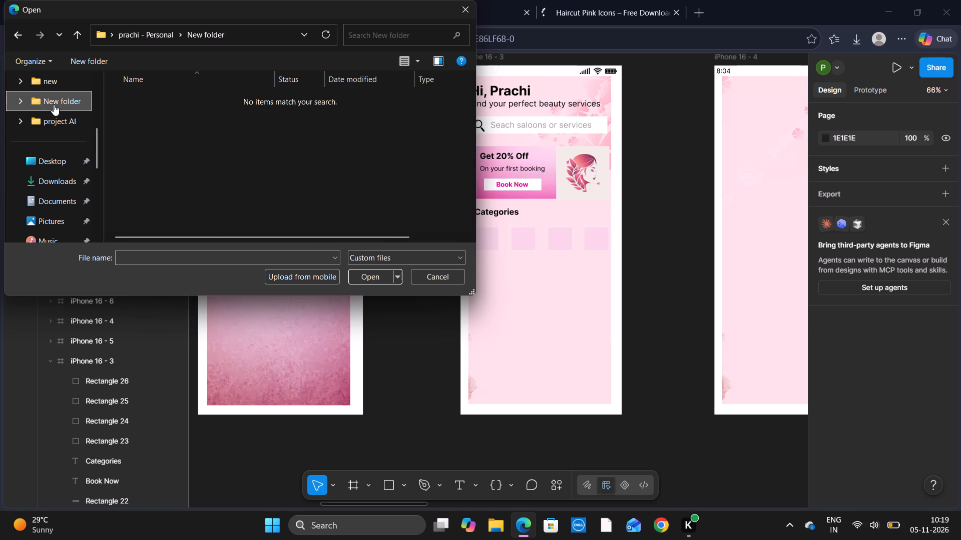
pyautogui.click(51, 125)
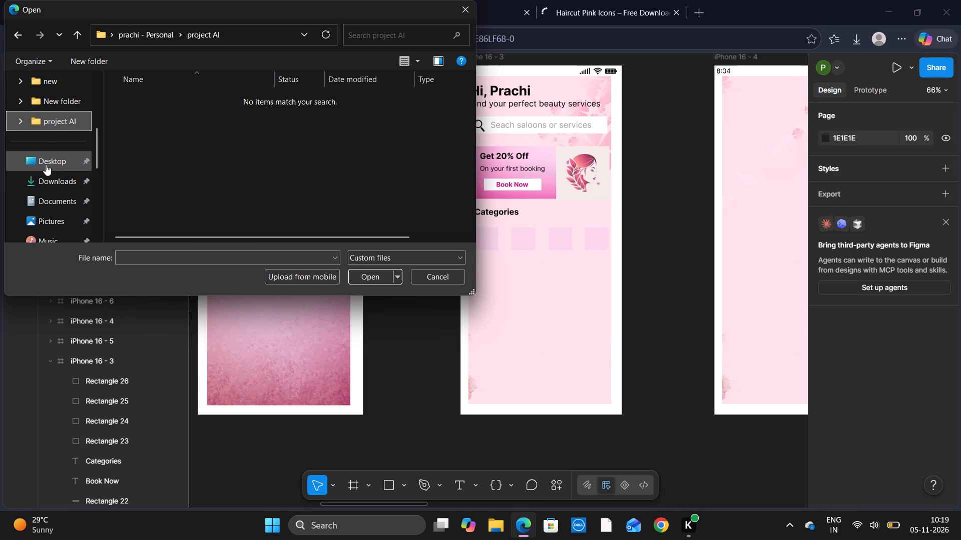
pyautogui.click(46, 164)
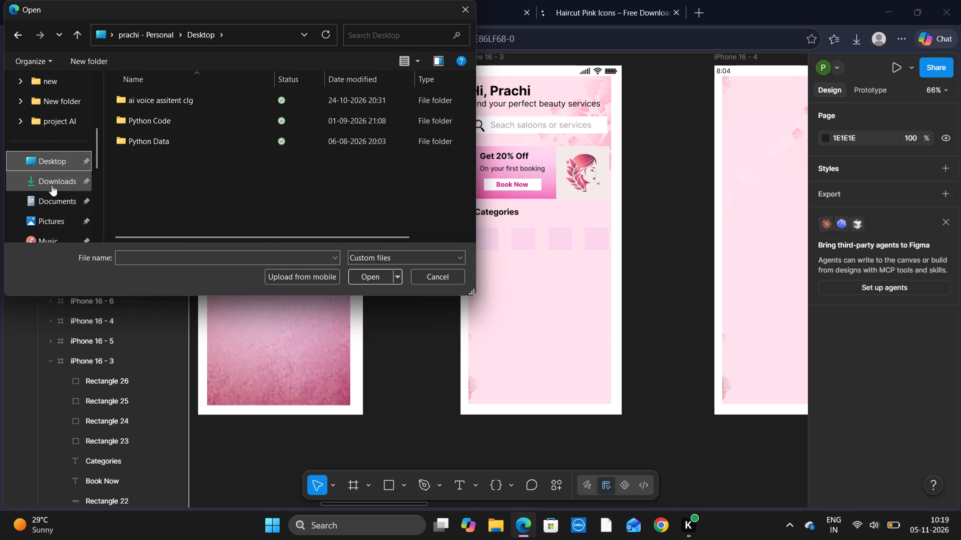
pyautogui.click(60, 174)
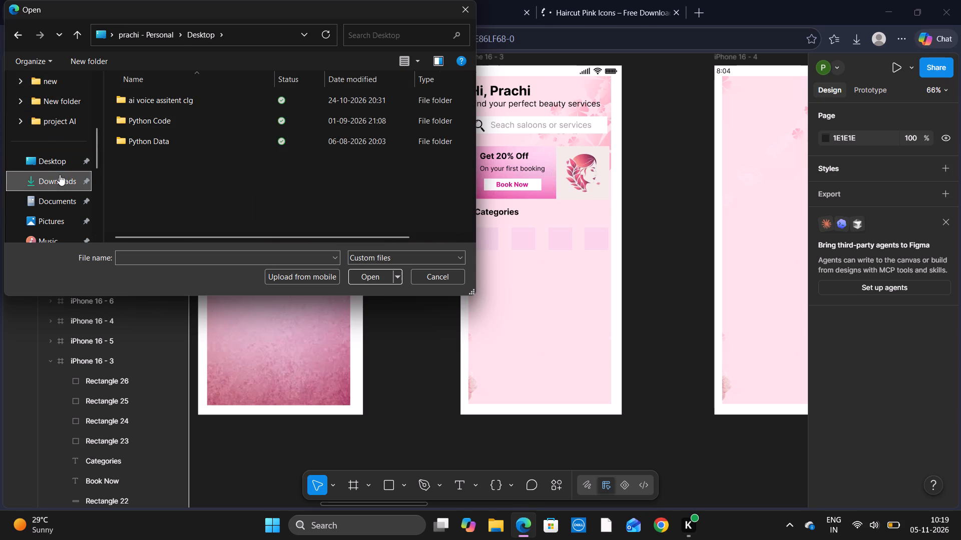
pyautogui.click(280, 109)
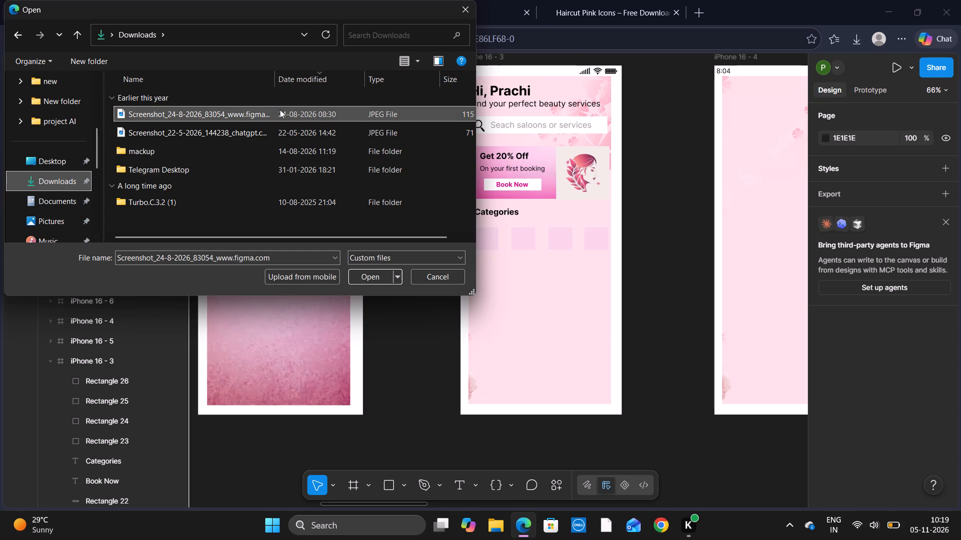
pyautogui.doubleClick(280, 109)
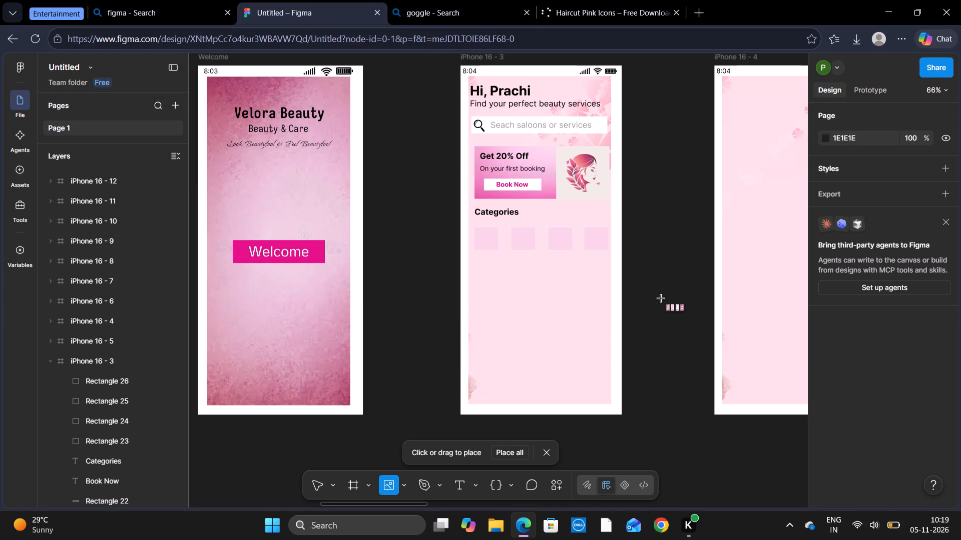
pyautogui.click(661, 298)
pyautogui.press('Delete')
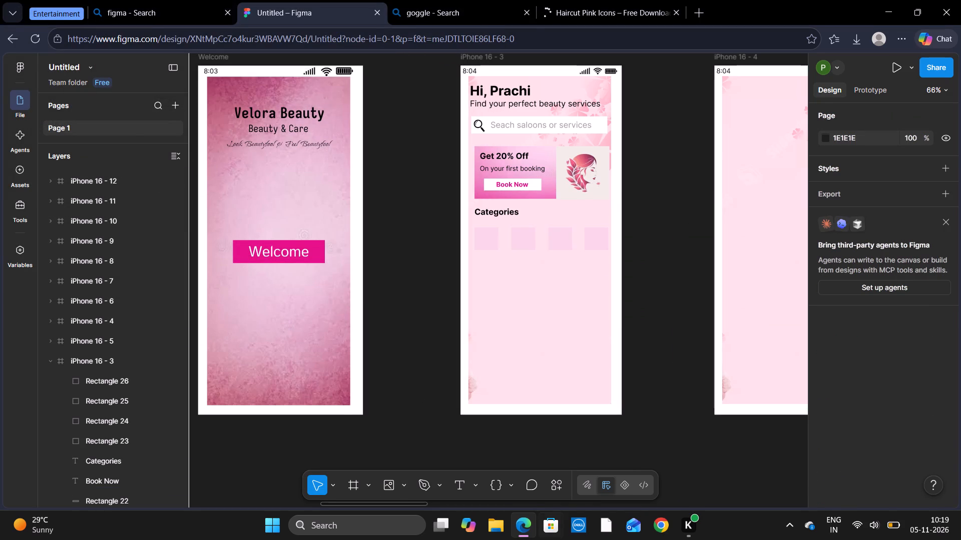
# Start an image import and browse to the Screenshots folder inside Documents > Pictures.
pyautogui.click(401, 487)
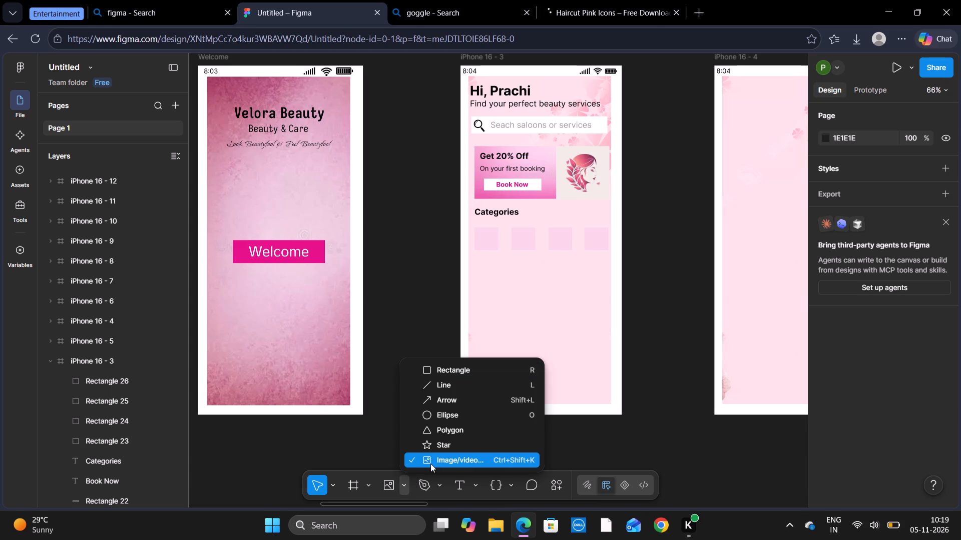
pyautogui.click(430, 463)
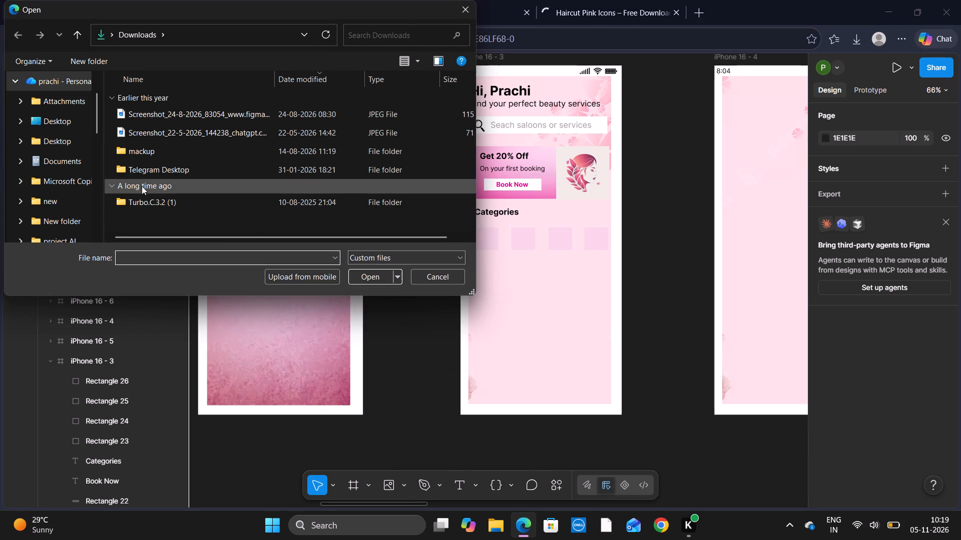
pyautogui.click(77, 158)
pyautogui.click(82, 140)
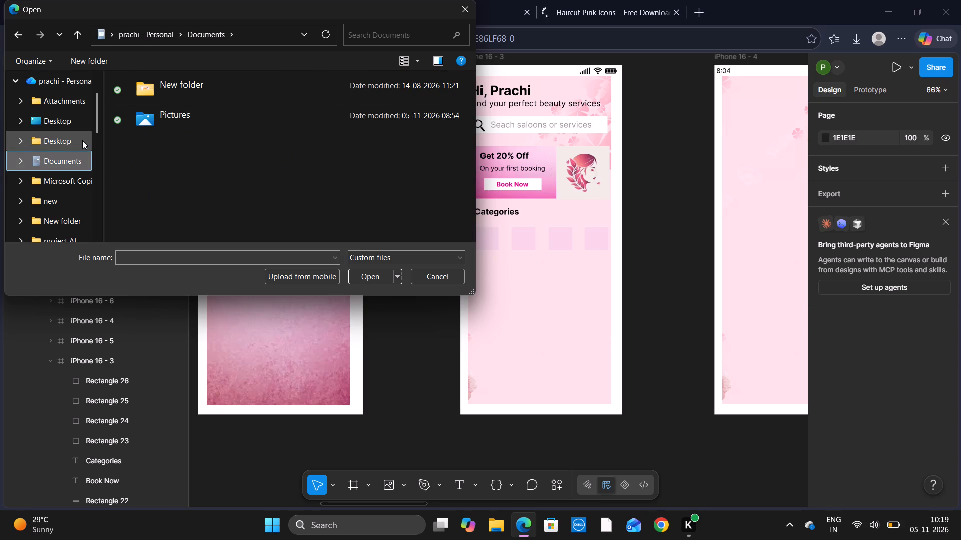
pyautogui.click(73, 117)
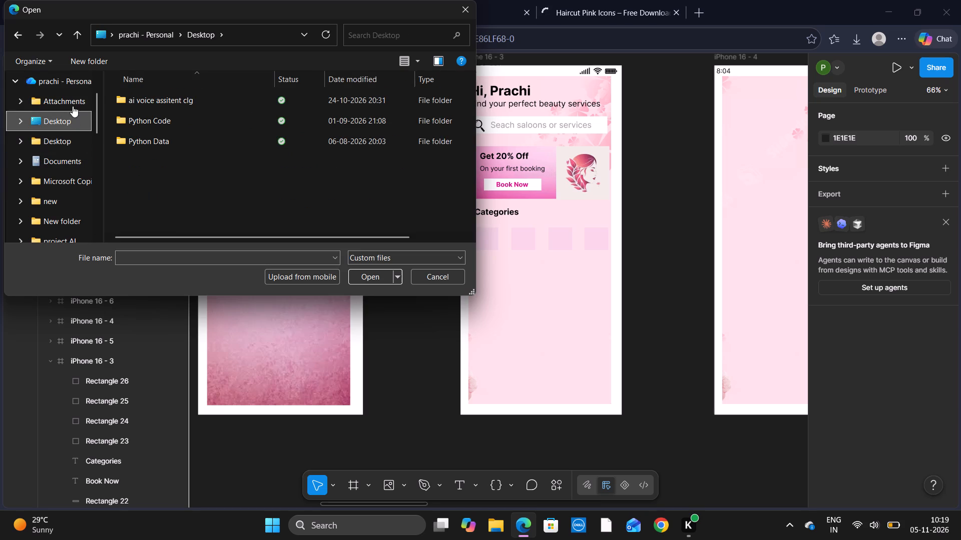
pyautogui.click(73, 102)
pyautogui.click(64, 153)
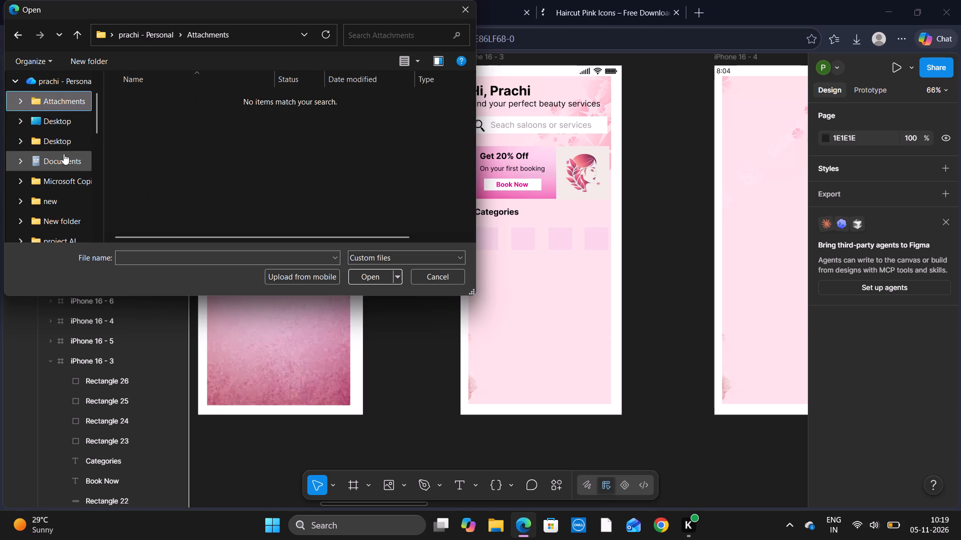
pyautogui.doubleClick(150, 120)
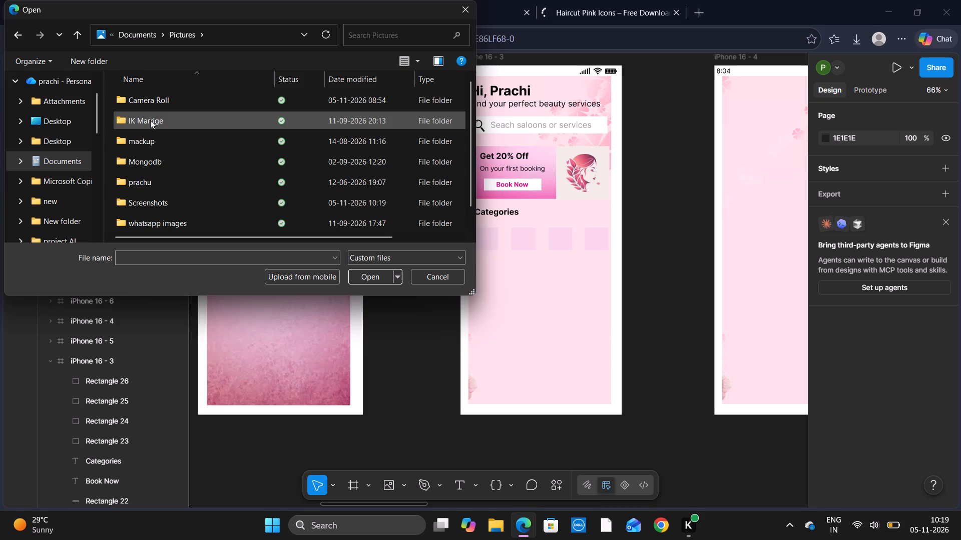
pyautogui.click(184, 189)
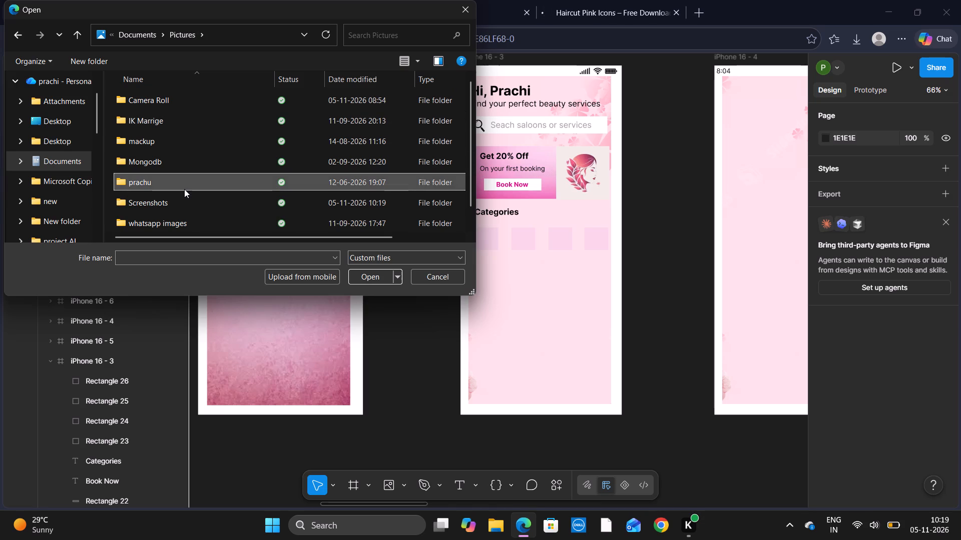
pyautogui.click(186, 206)
pyautogui.click(186, 206)
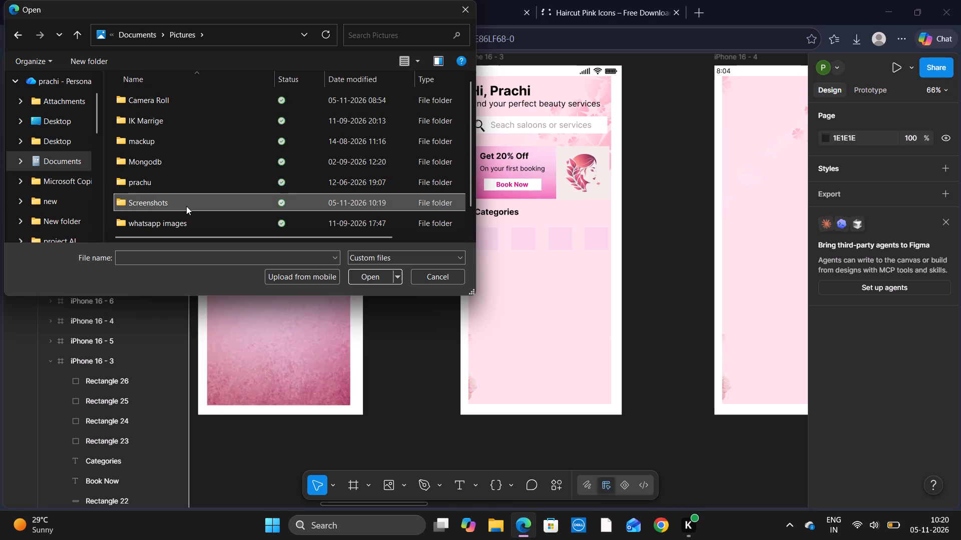
pyautogui.doubleClick(186, 206)
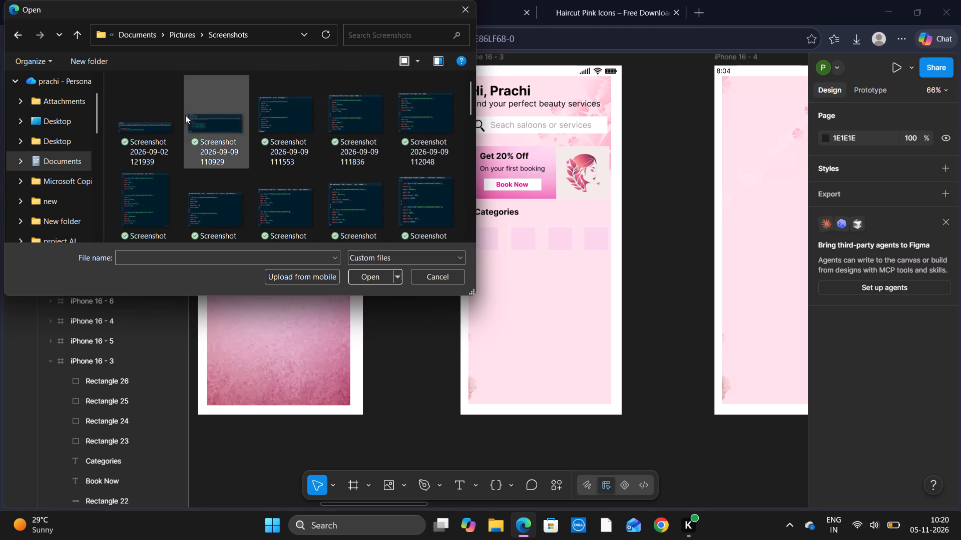
pyautogui.scroll(1, 261, 173)
pyautogui.scroll(-3, 261, 173)
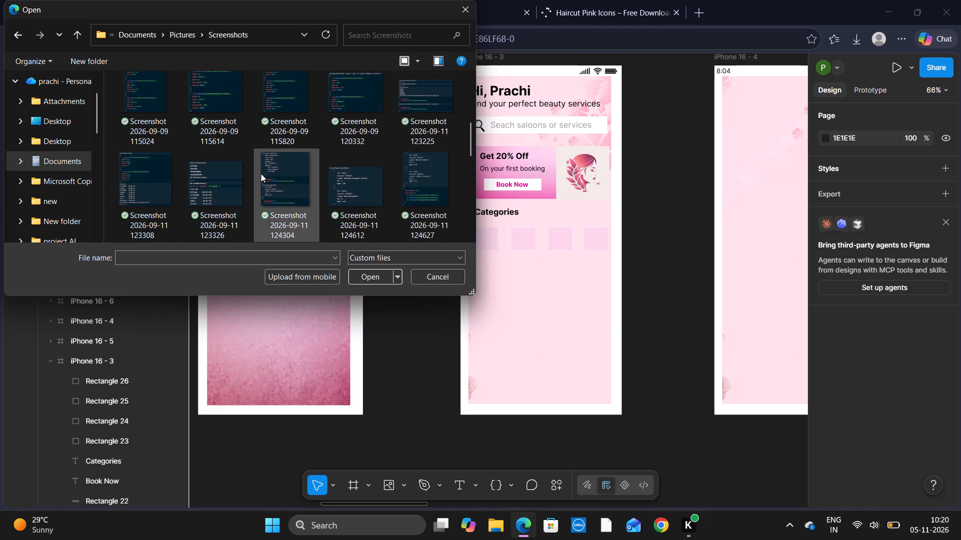
pyautogui.scroll(-6, 261, 173)
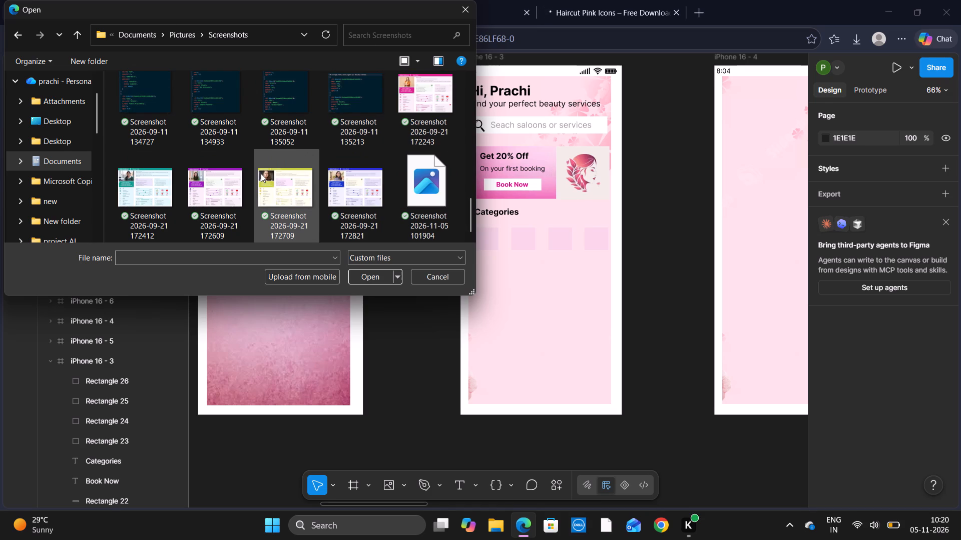
pyautogui.scroll(-2, 261, 173)
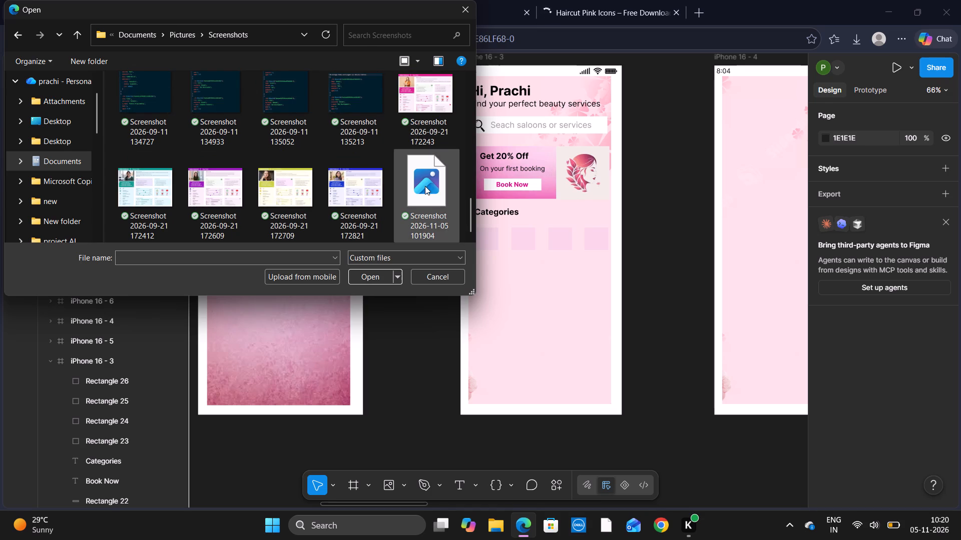
pyautogui.doubleClick(425, 186)
pyautogui.click(665, 229)
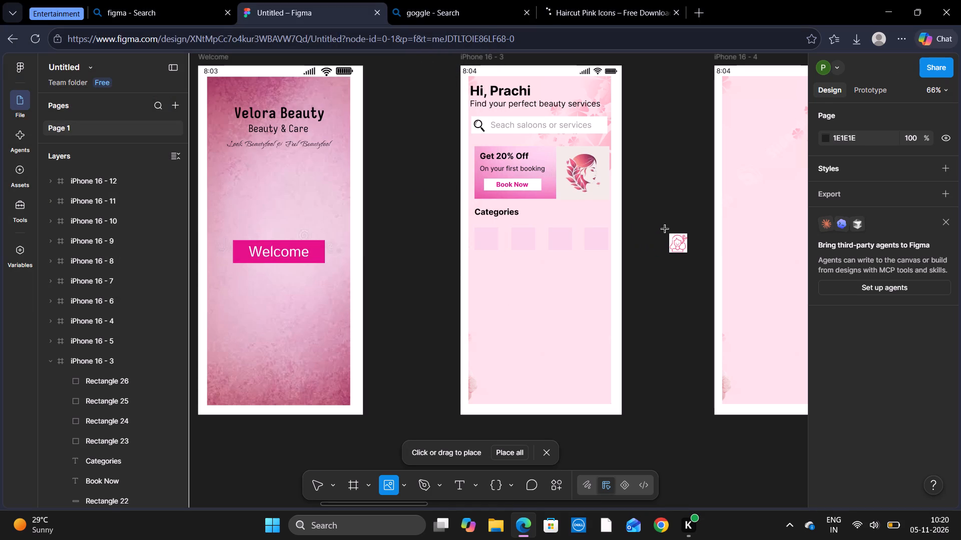
pyautogui.moveTo(648, 210); pyautogui.dragTo(663, 226)
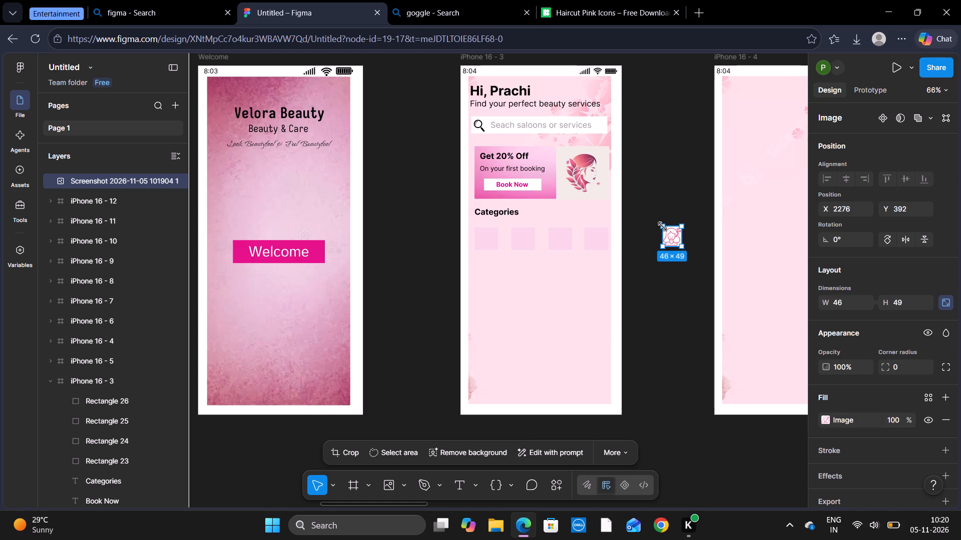
# Lower the contrast of the haircut icon's image fill to nearly its minimum.
pyautogui.click(827, 418)
pyautogui.click(727, 383)
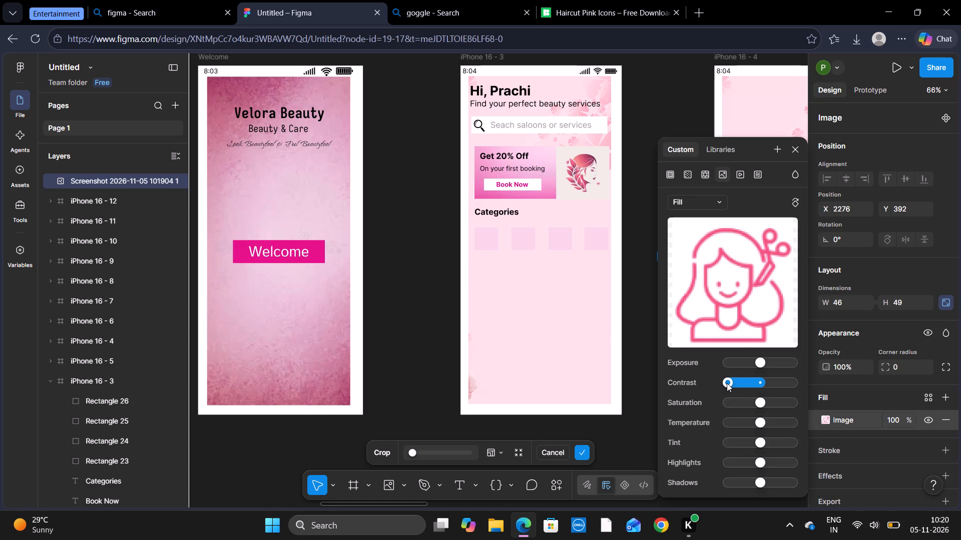
pyautogui.click(796, 148)
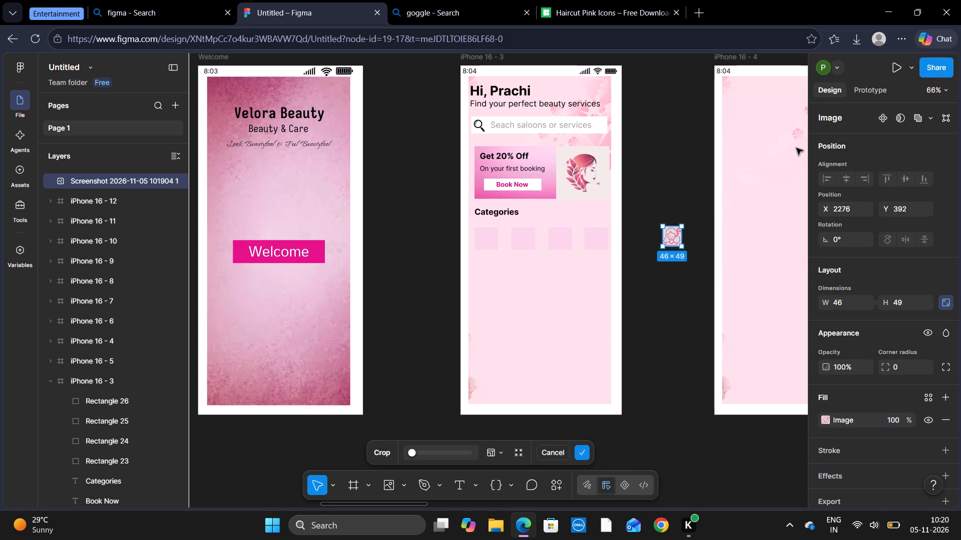
# Move the haircut icon onto the first Categories tile of iPhone 16 - 3, at about X 42, Y 398, and deselect it.
pyautogui.moveTo(675, 239); pyautogui.dragTo(567, 229)
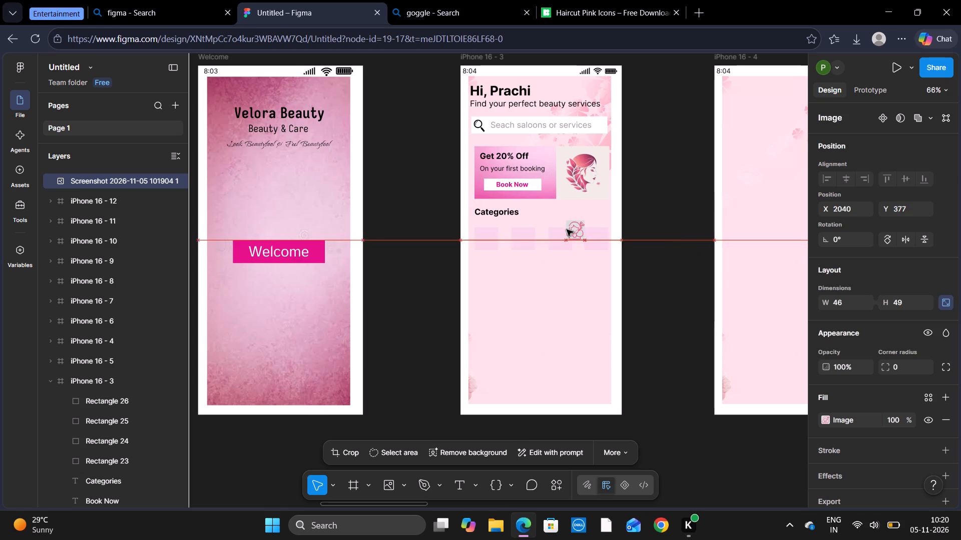
pyautogui.moveTo(567, 229); pyautogui.dragTo(490, 239)
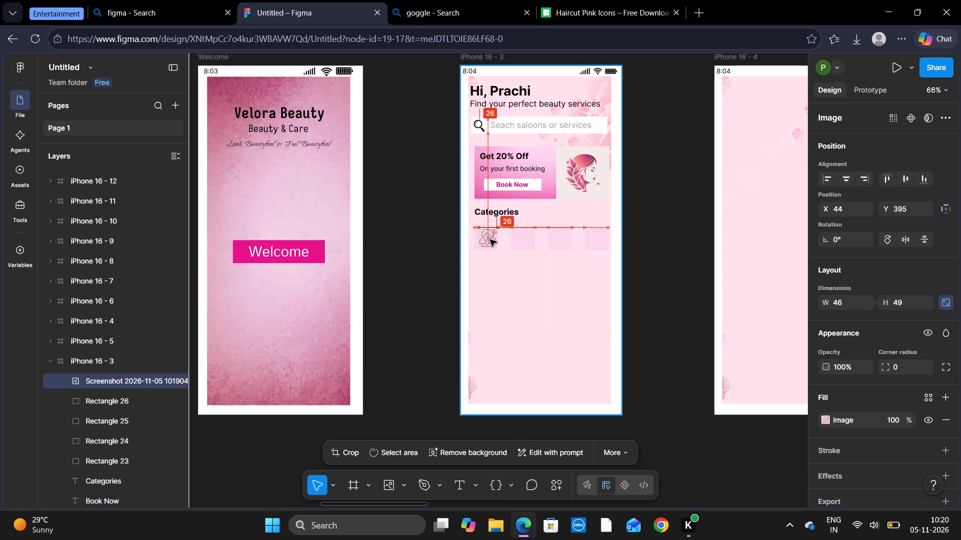
pyautogui.moveTo(490, 239); pyautogui.dragTo(490, 241)
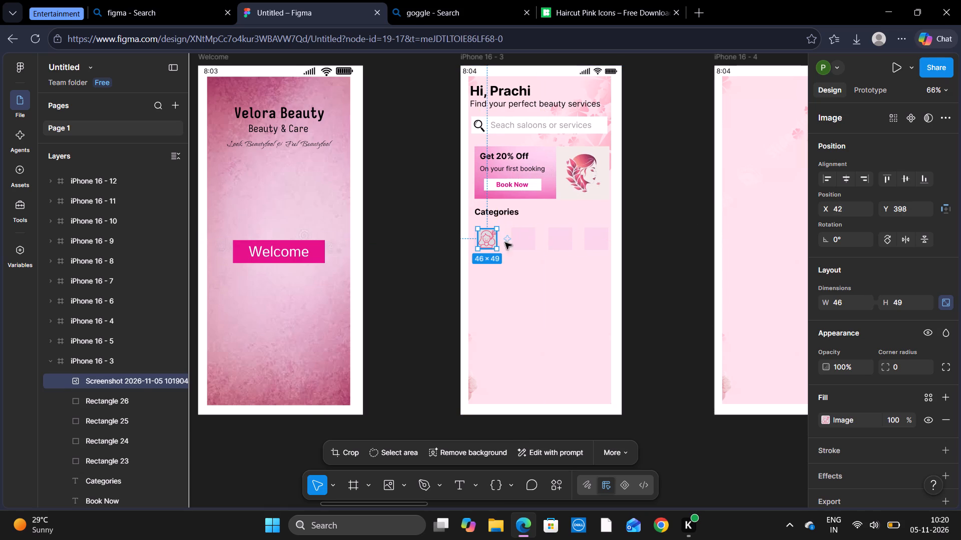
pyautogui.click(660, 256)
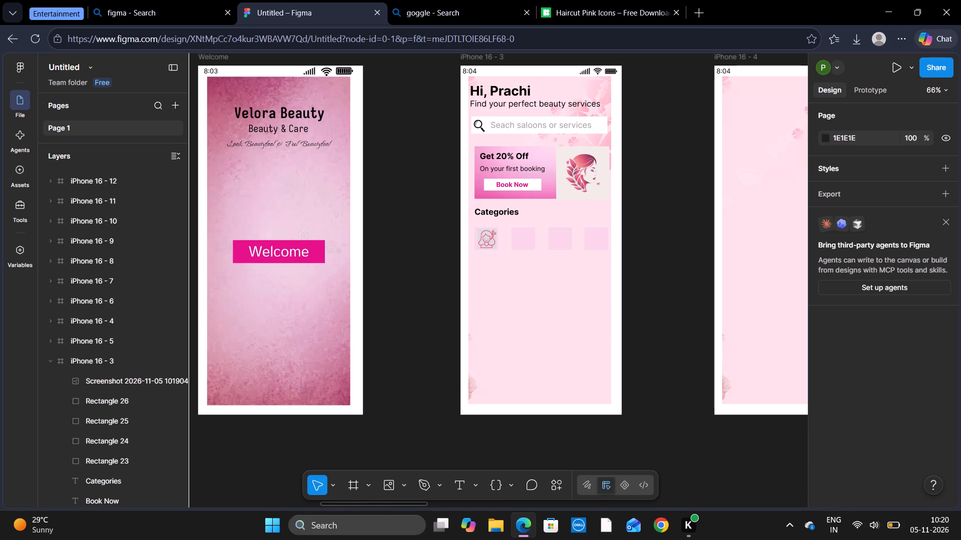
# Return from the Icons8 page to the Google results and search for "nails icon in pink colour".
pyautogui.click(597, 12)
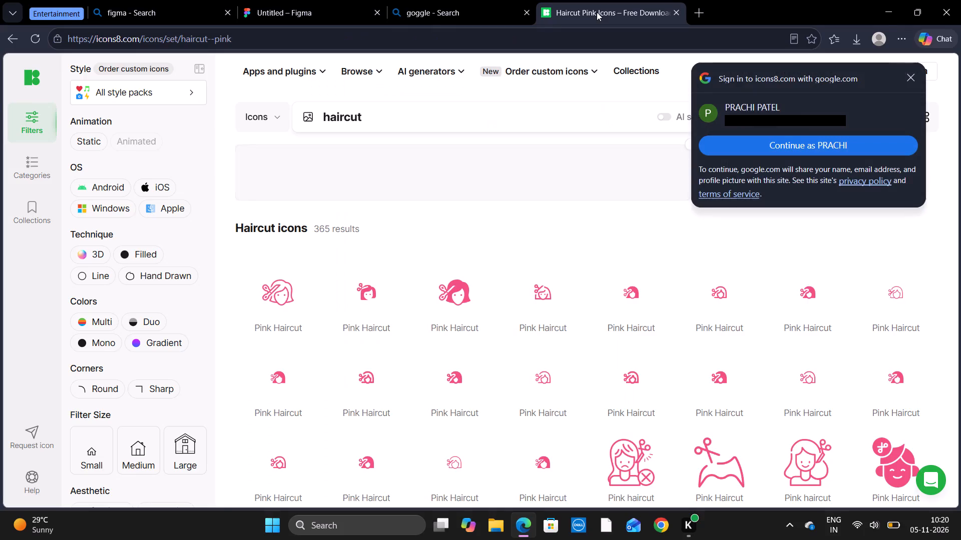
pyautogui.click(16, 36)
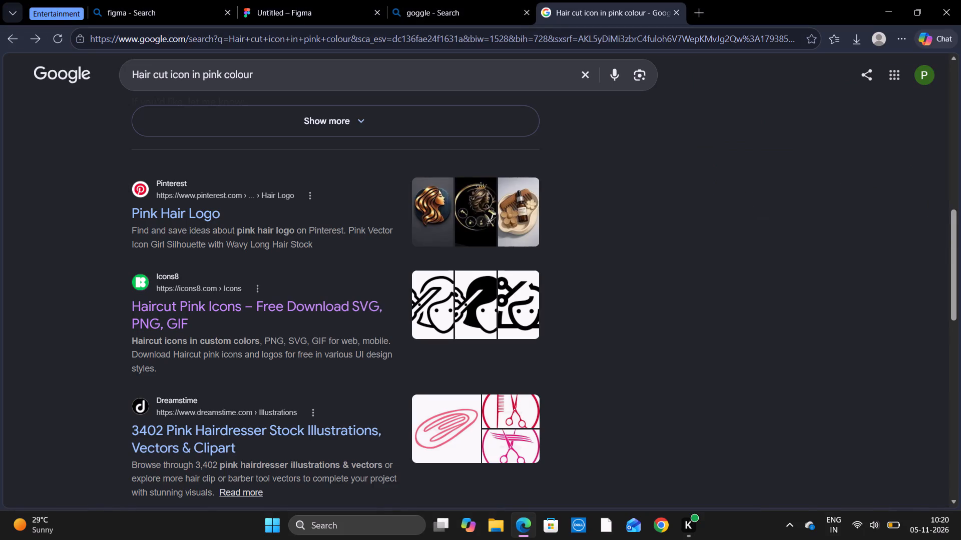
pyautogui.click(166, 74)
pyautogui.press('Right')
pyautogui.press('BackSpace')
pyautogui.press('BackSpace')
pyautogui.press('BackSpace')
pyautogui.press('BackSpace')
pyautogui.press('BackSpace')
pyautogui.press('BackSpace')
pyautogui.press('BackSpace')
pyautogui.press('BackSpace')
pyautogui.press('BackSpace')
pyautogui.press('BackSpace')
pyautogui.press('BackSpace')
pyautogui.press('BackSpace')
pyautogui.press('BackSpace')
pyautogui.press('BackSpace')
pyautogui.press('BackSpace')
pyautogui.press('BackSpace')
pyautogui.press('BackSpace')
pyautogui.press('BackSpace')
pyautogui.press('BackSpace')
pyautogui.press('BackSpace')
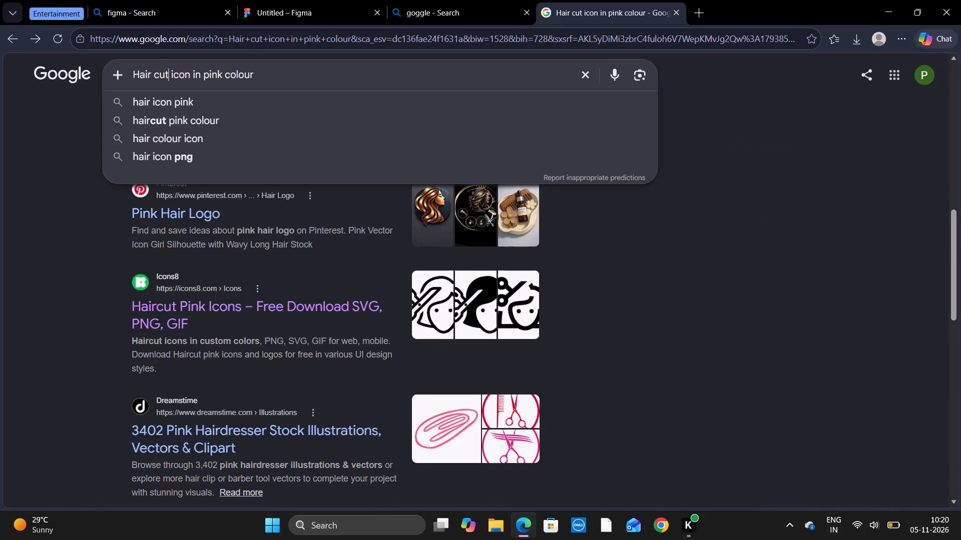
pyautogui.write('nails')
pyautogui.press('Return')
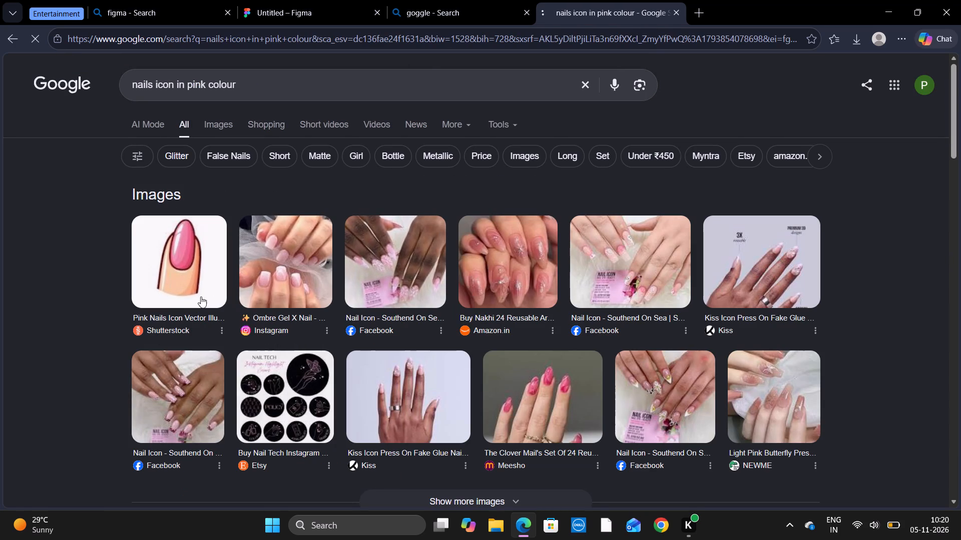
# Copy the Shutterstock Pink Nails Icon image and paste it into the second Categories tile (Rectangle 24) in the Untitled Figma file.
pyautogui.rightClick(198, 281)
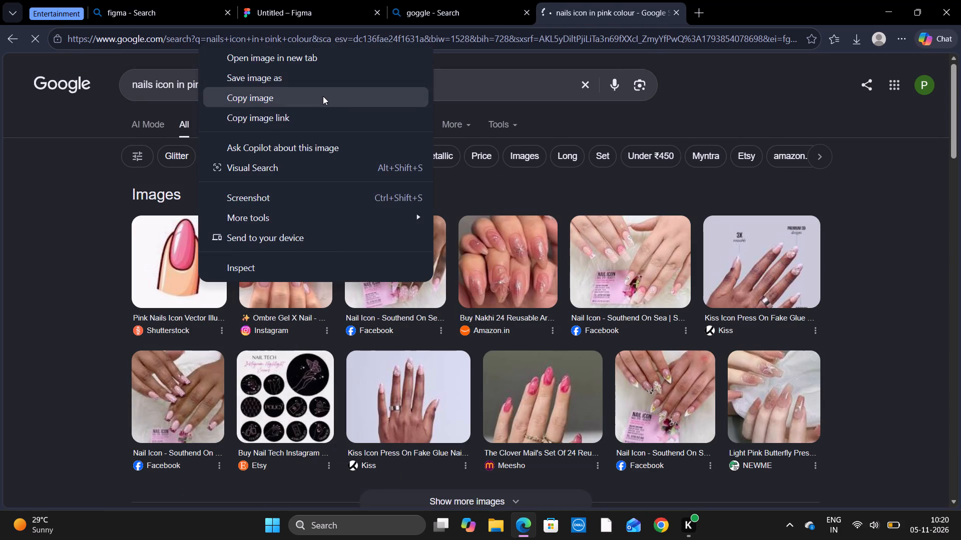
pyautogui.click(323, 96)
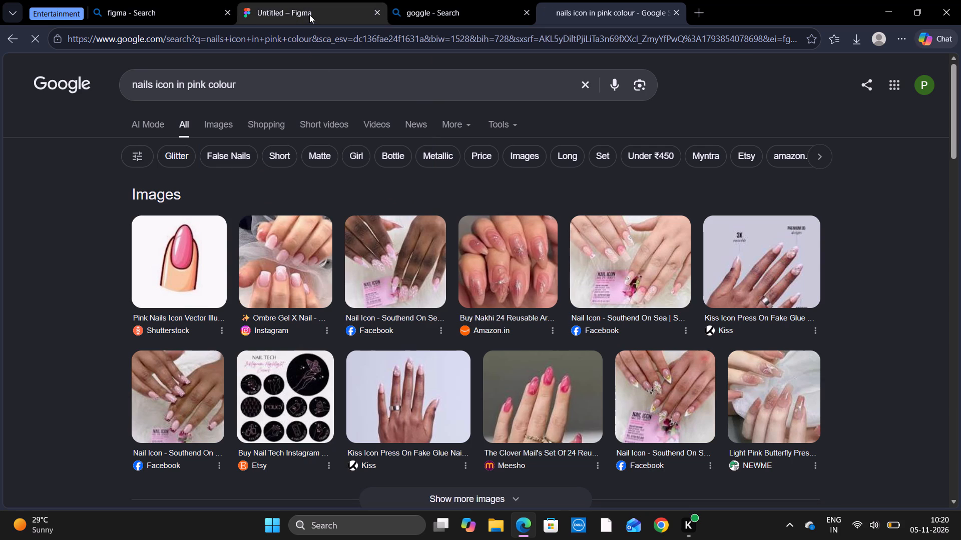
pyautogui.click(309, 14)
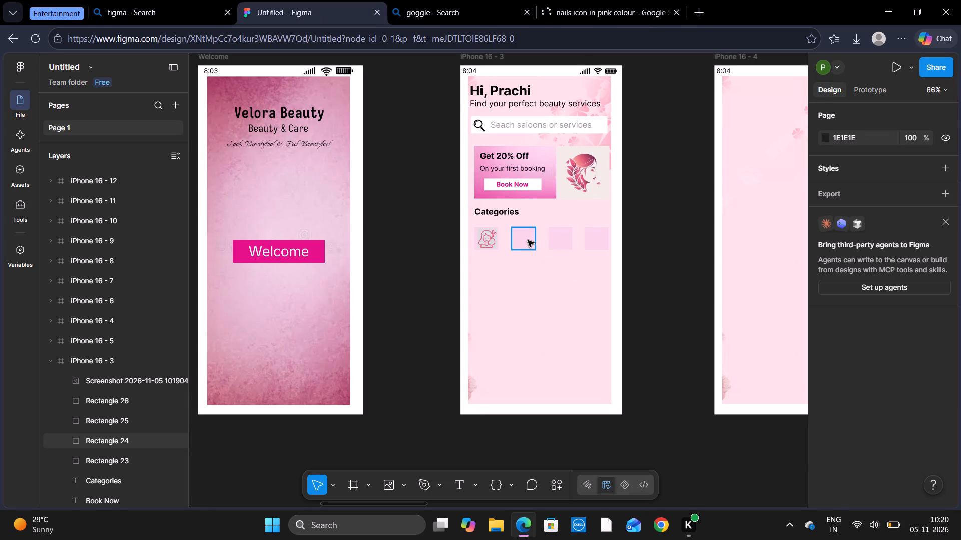
pyautogui.click(528, 240)
pyautogui.hotkey('ctrl', 'v')
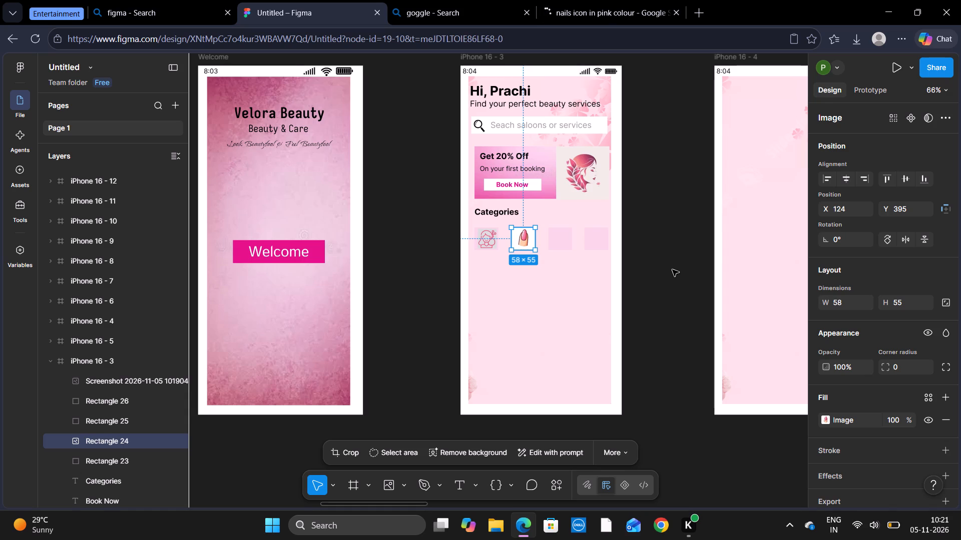
pyautogui.click(672, 269)
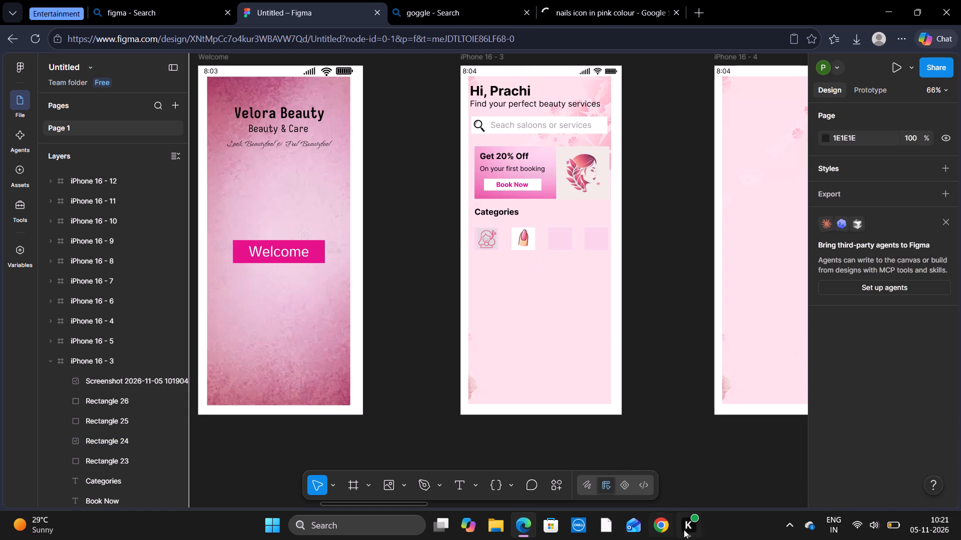